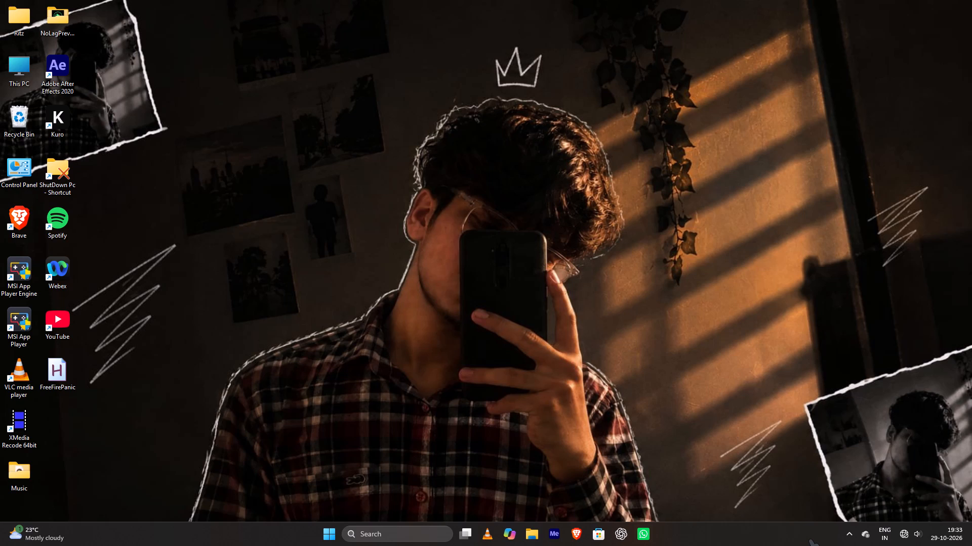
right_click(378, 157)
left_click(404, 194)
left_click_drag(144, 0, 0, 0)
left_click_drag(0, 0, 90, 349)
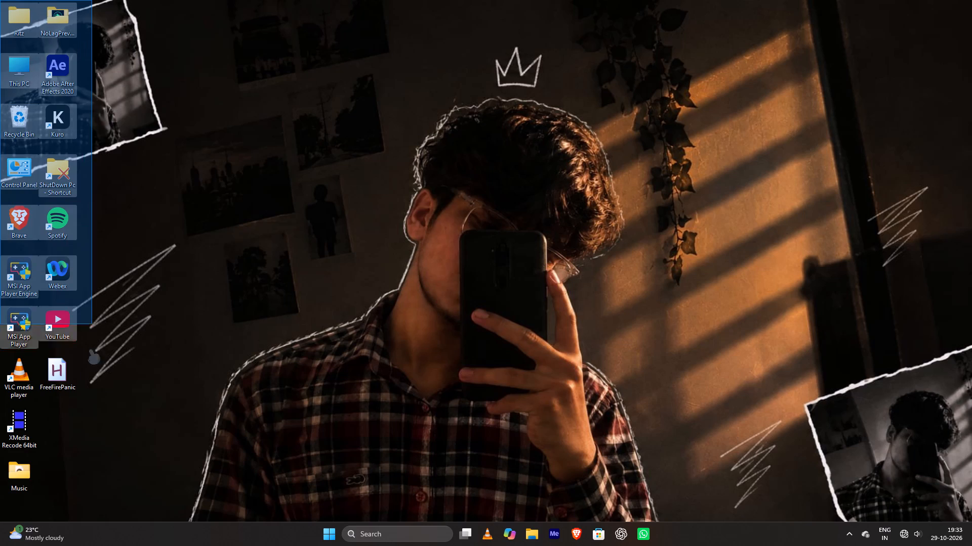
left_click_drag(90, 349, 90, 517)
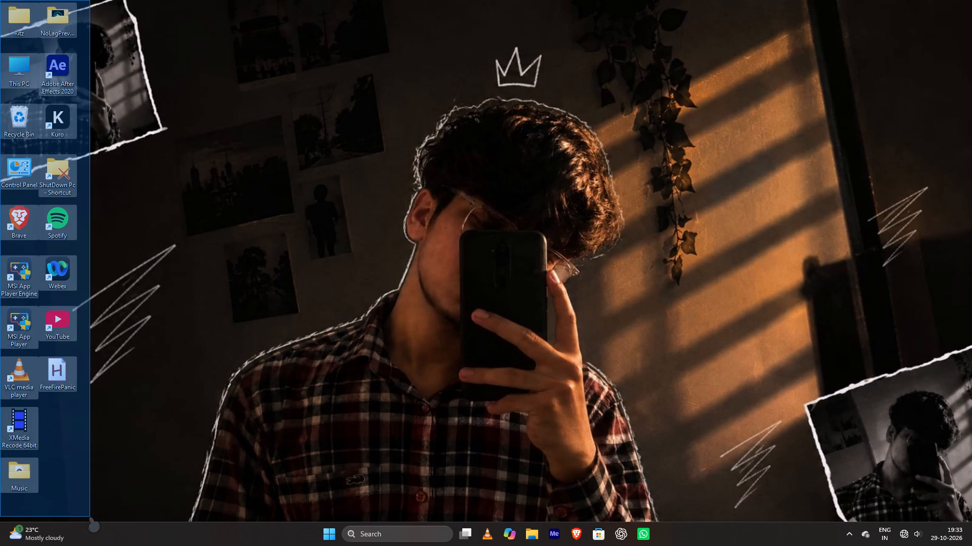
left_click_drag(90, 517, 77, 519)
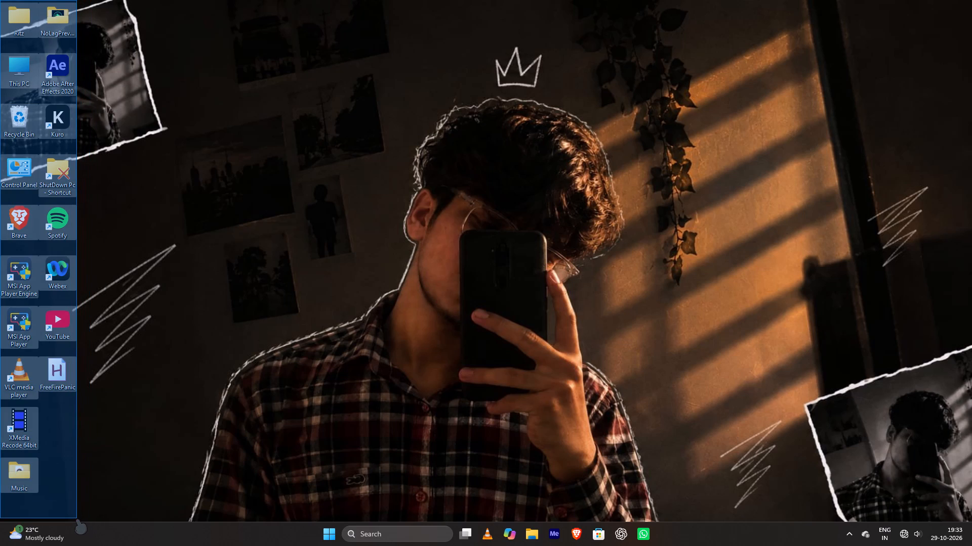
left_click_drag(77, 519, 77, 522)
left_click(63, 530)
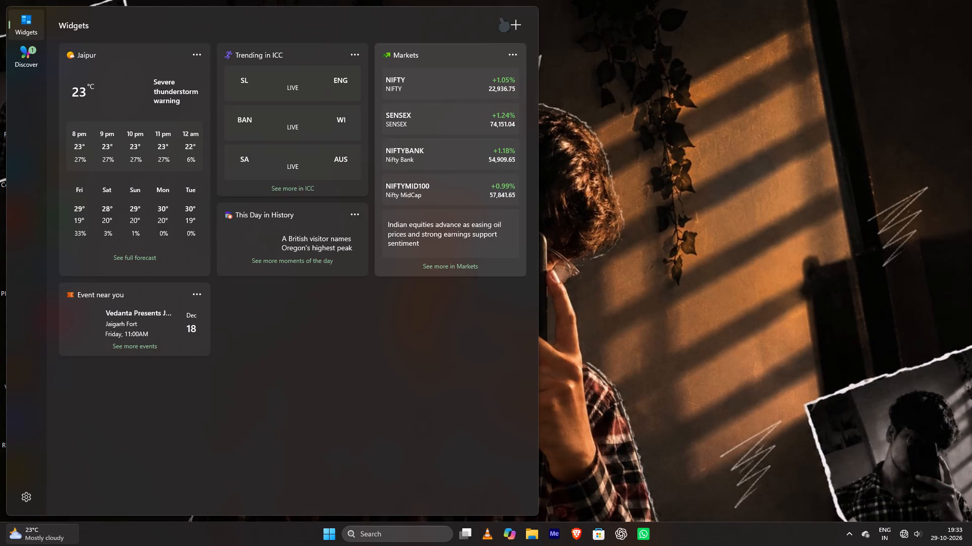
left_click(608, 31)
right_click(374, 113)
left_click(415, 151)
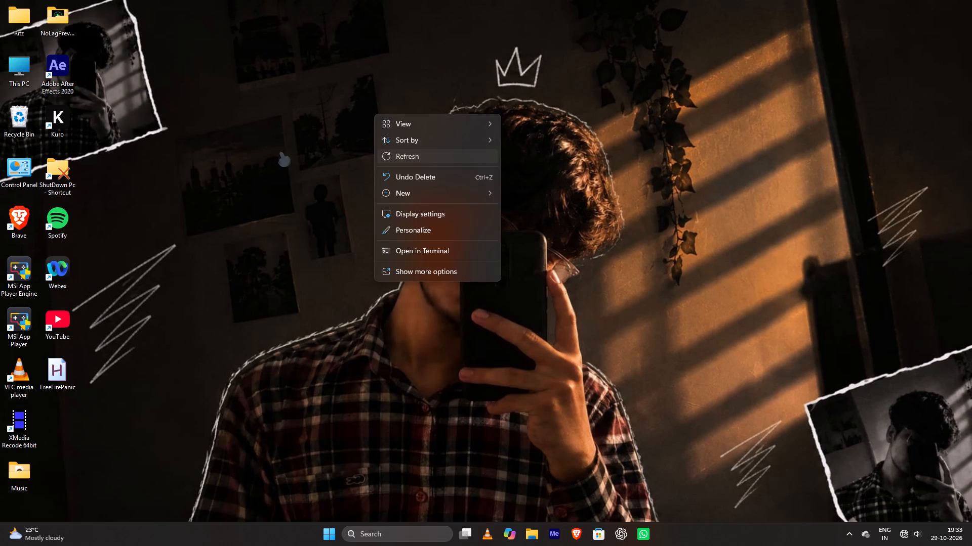
Launch Adobe After Effects 2020, continuing with known issues, and open the Phonk.aep project.
double_click(54, 69)
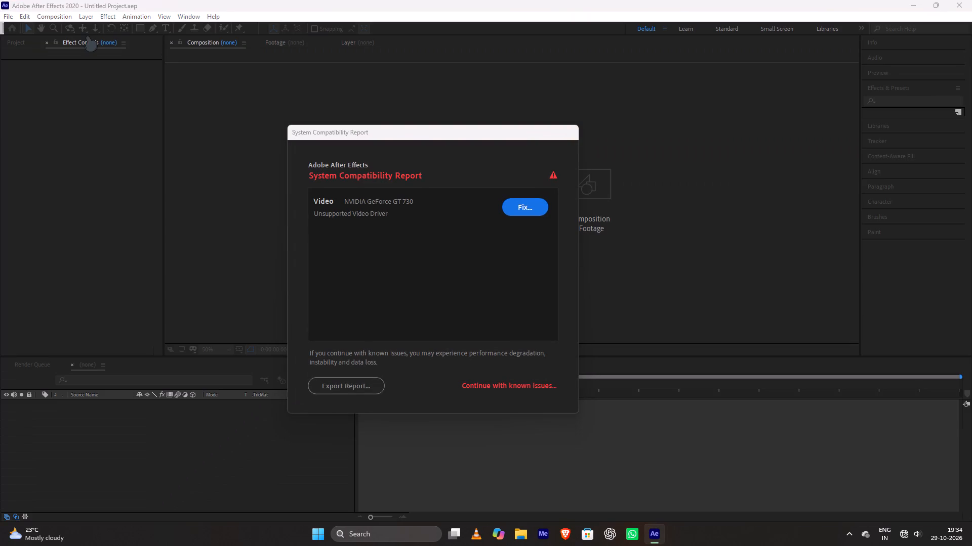
left_click(499, 374)
left_click(506, 390)
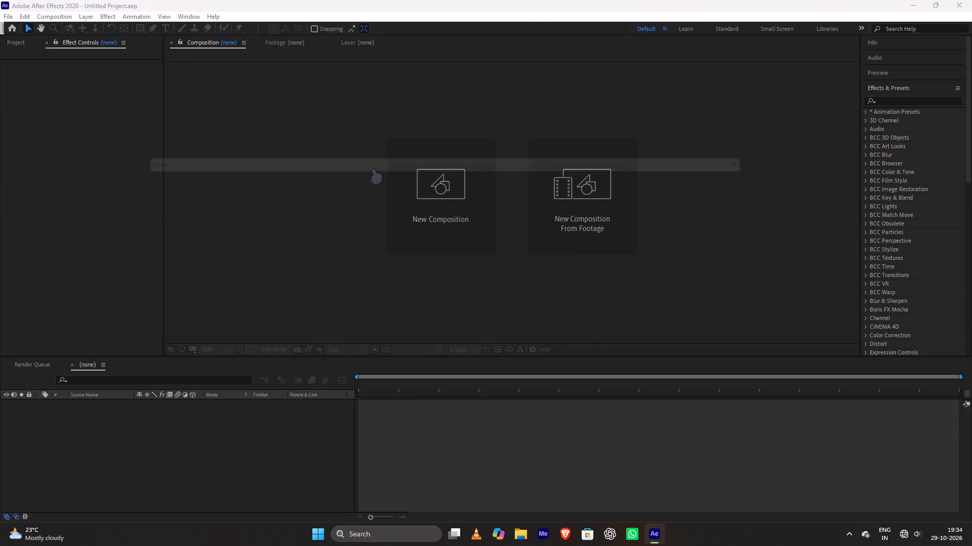
left_click(305, 296)
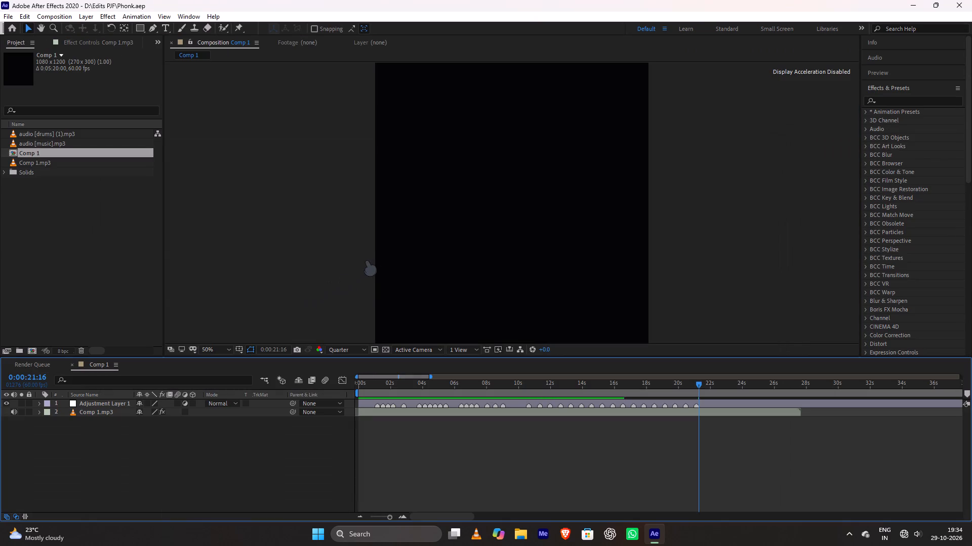
Set the High-Low Pass effect's Cutoff Frequency to 400 on the Comp 1.mp3 layer.
left_click_drag(698, 382, 543, 392)
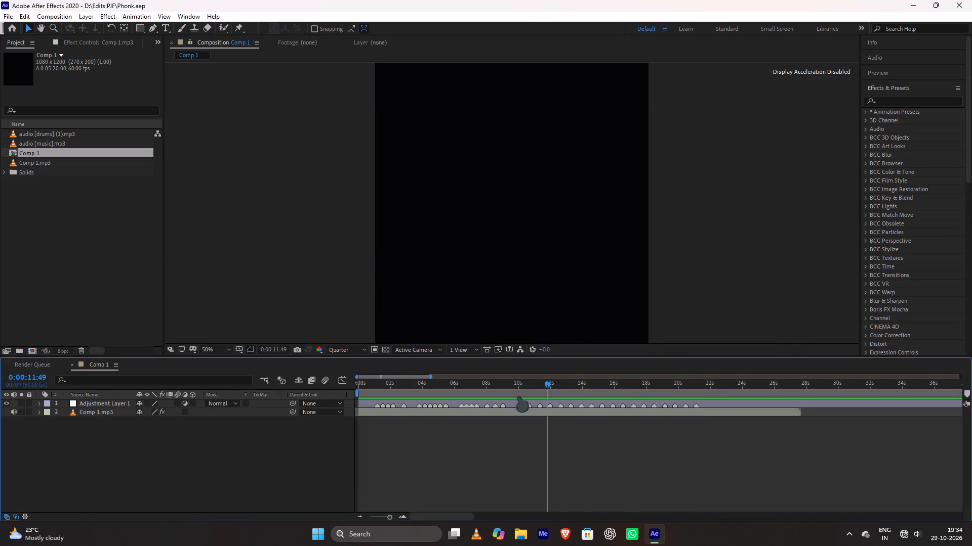
left_click(393, 407)
left_click(392, 413)
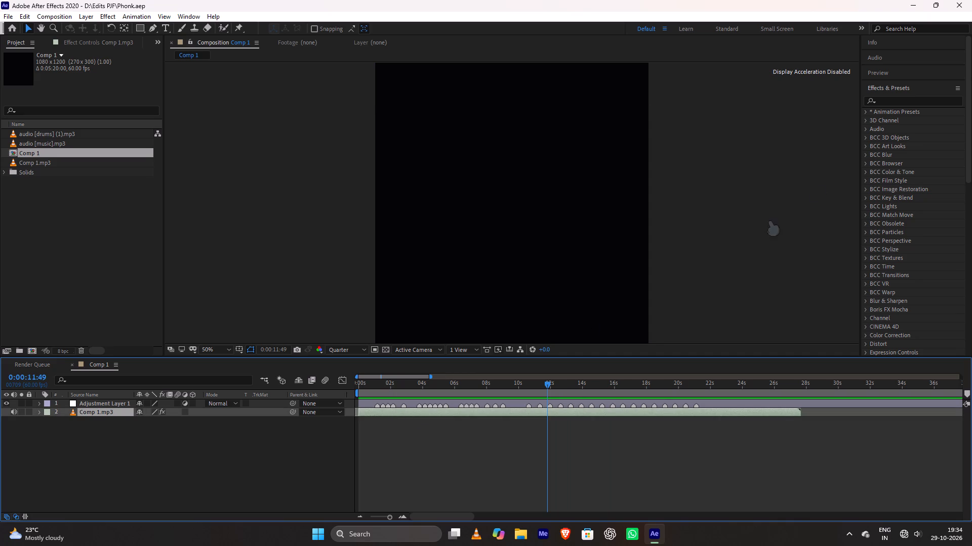
key("e")
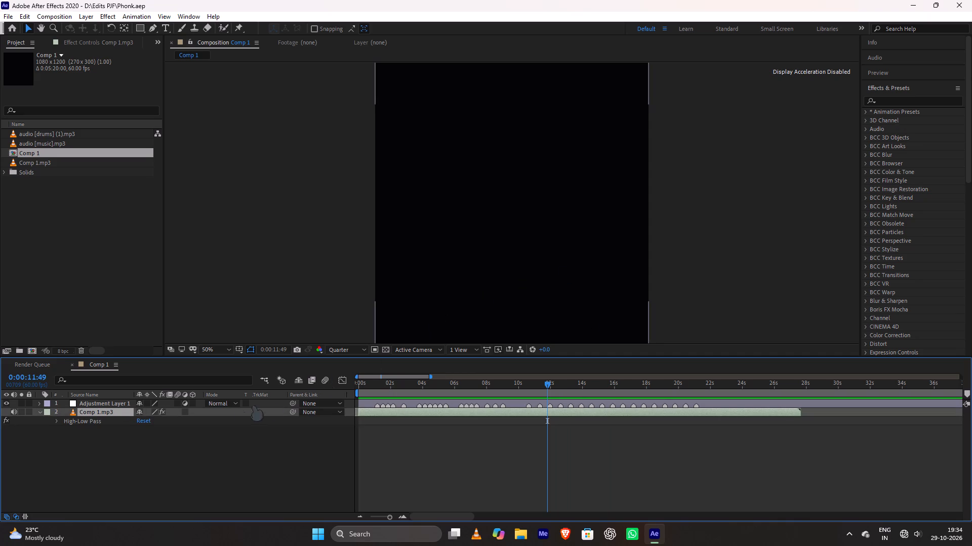
left_click(59, 420)
left_click(73, 422)
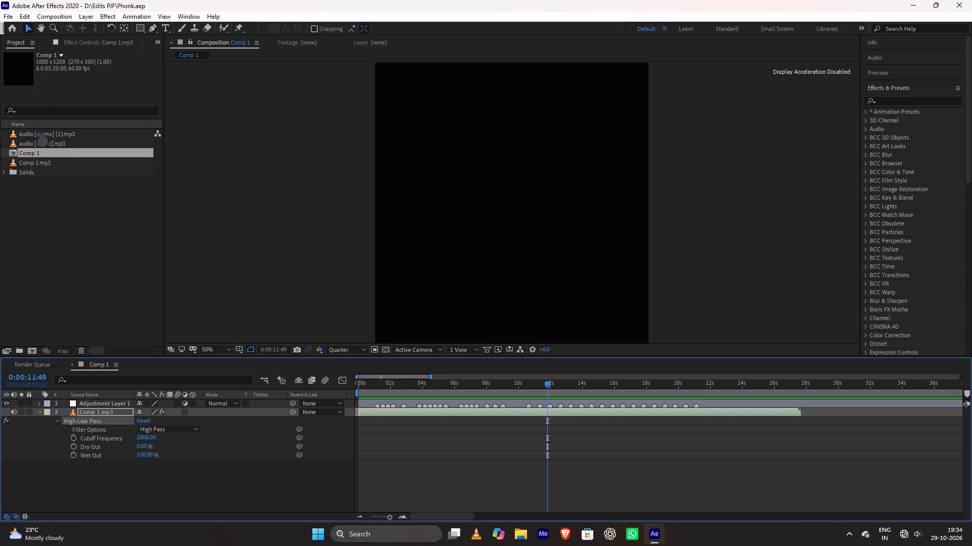
left_click(65, 44)
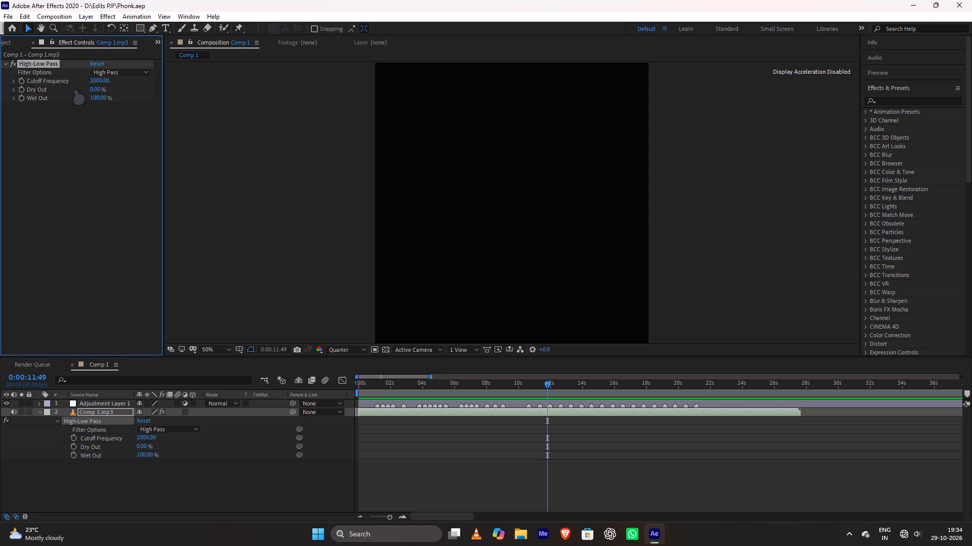
left_click(106, 78)
type("400")
key("Return")
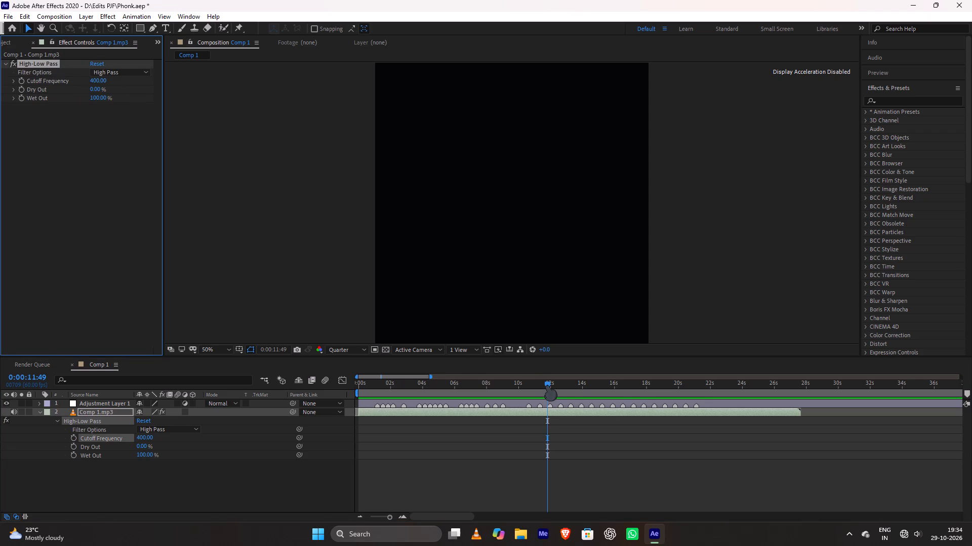
Play Comp 1 from the beginning to review the filtered audio, stopping near the end of the audio layer.
left_click_drag(547, 385, 327, 423)
key("space")
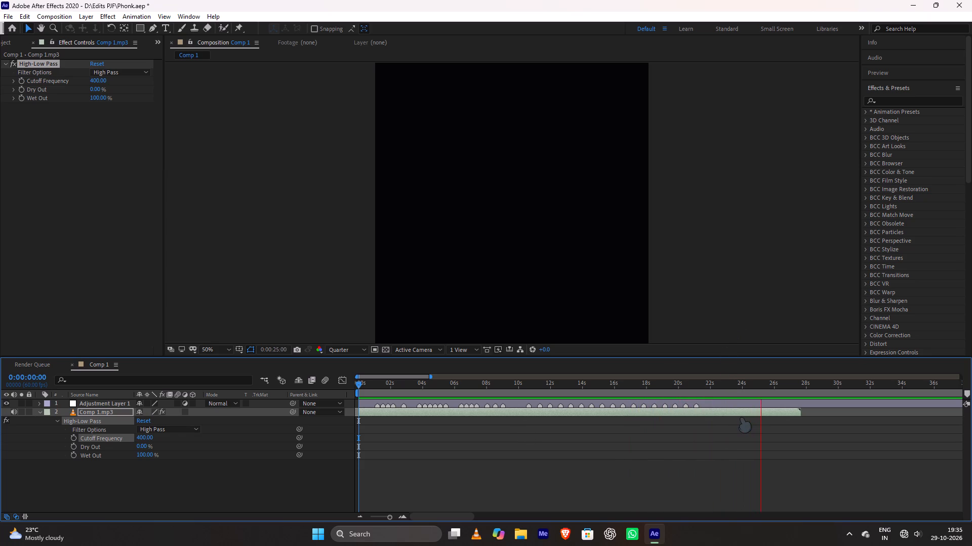
key("space")
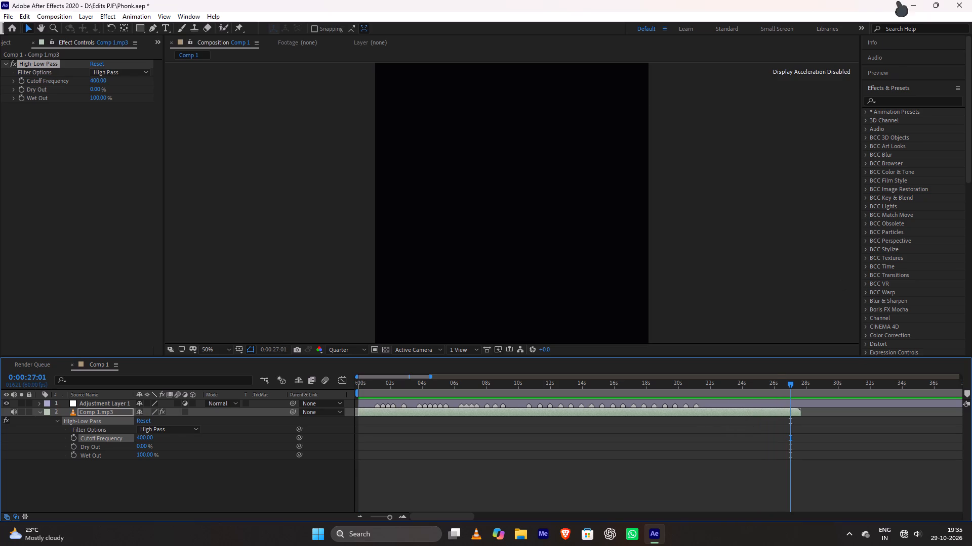
left_click(812, 74)
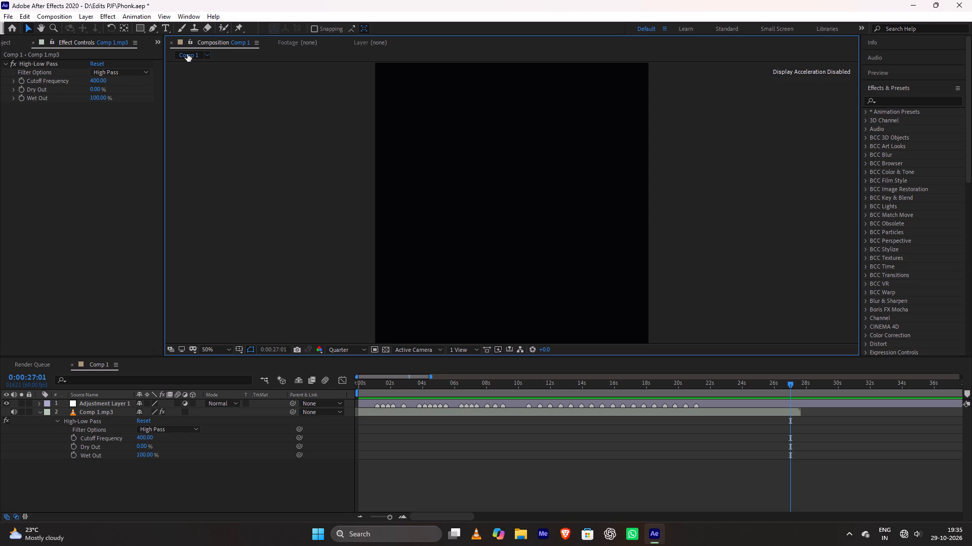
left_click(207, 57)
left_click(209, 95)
Connect the computer to the secured iPhone 15 Wi-Fi hotspot and return to the After Effects project.
left_click(912, 545)
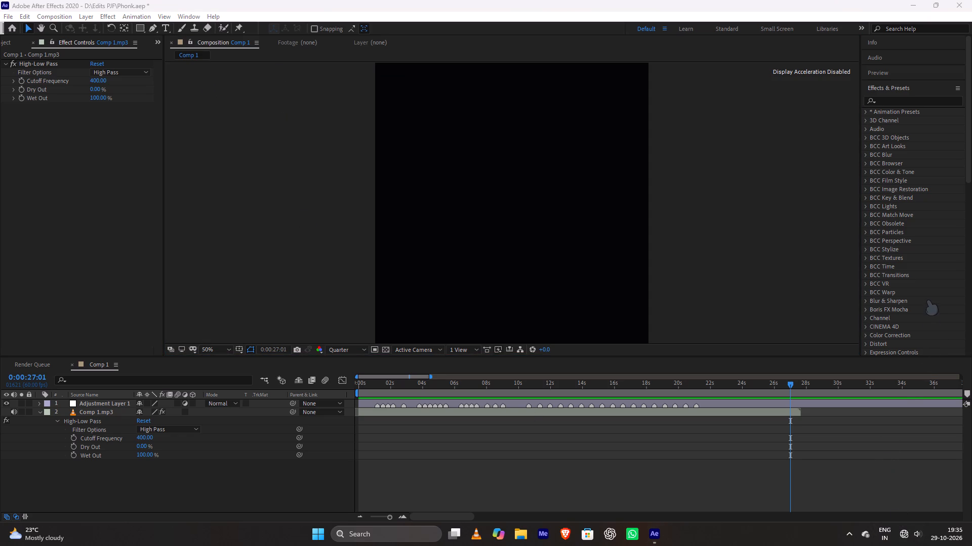
left_click(909, 538)
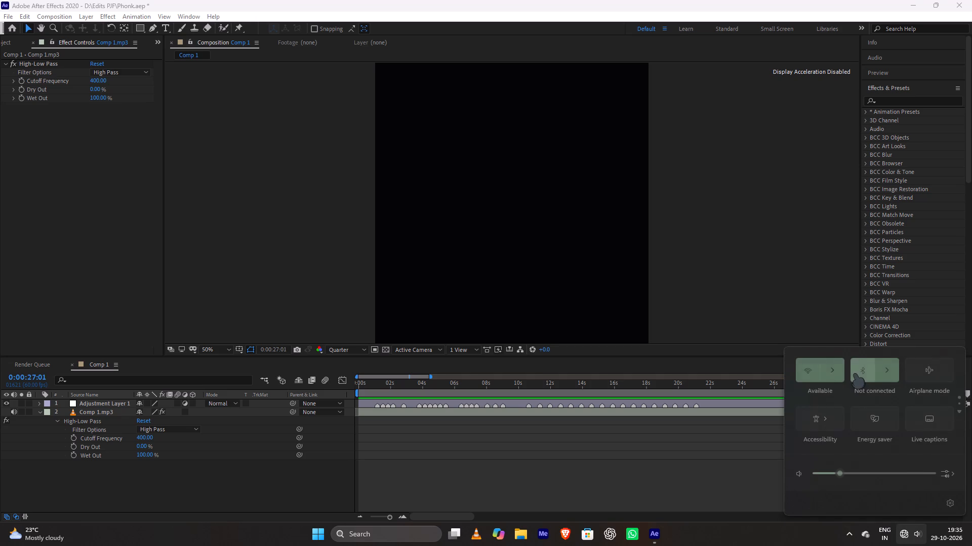
left_click(839, 378)
left_click(874, 350)
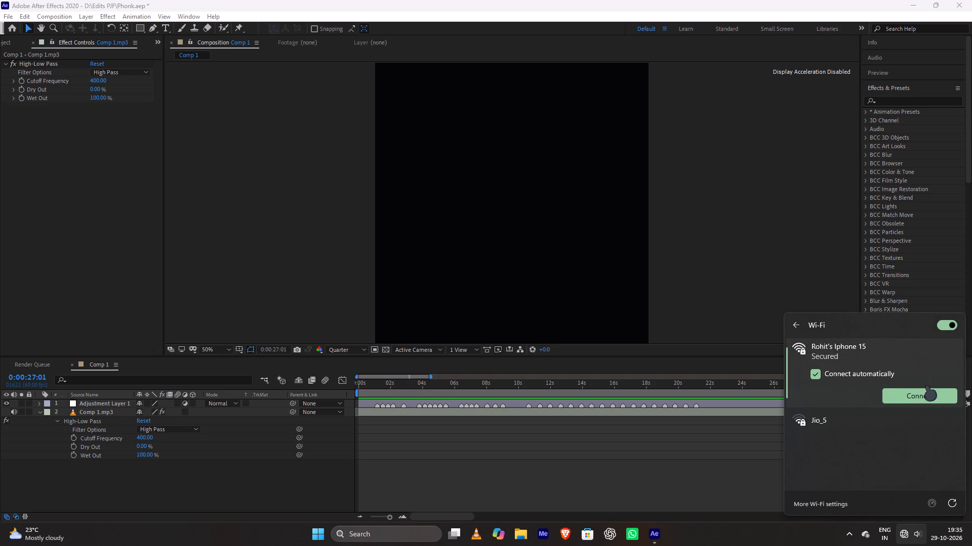
left_click(928, 396)
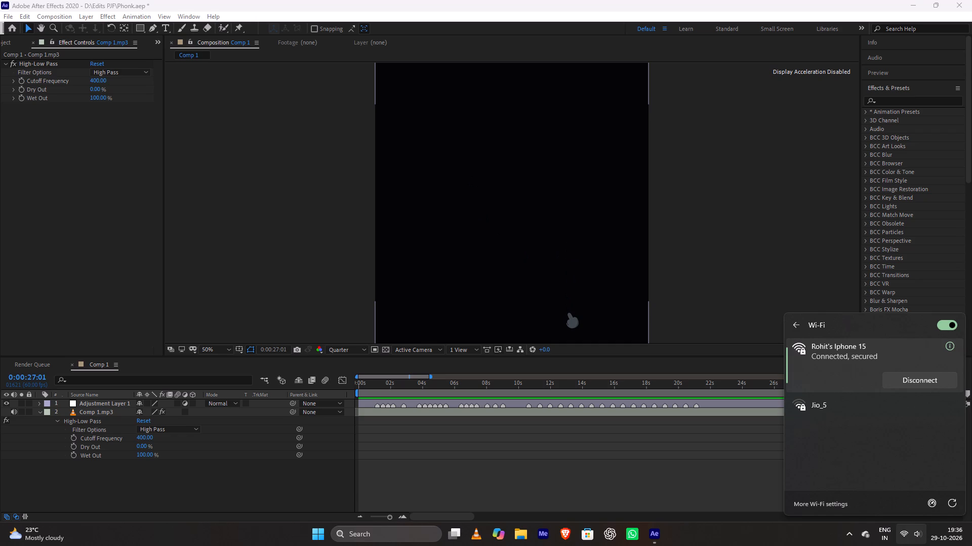
left_click_drag(157, 186, 168, 191)
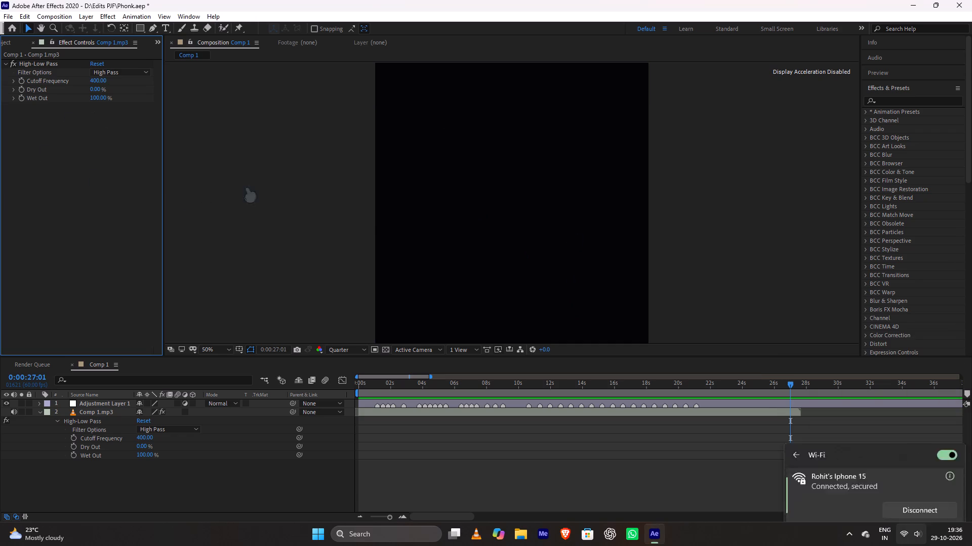
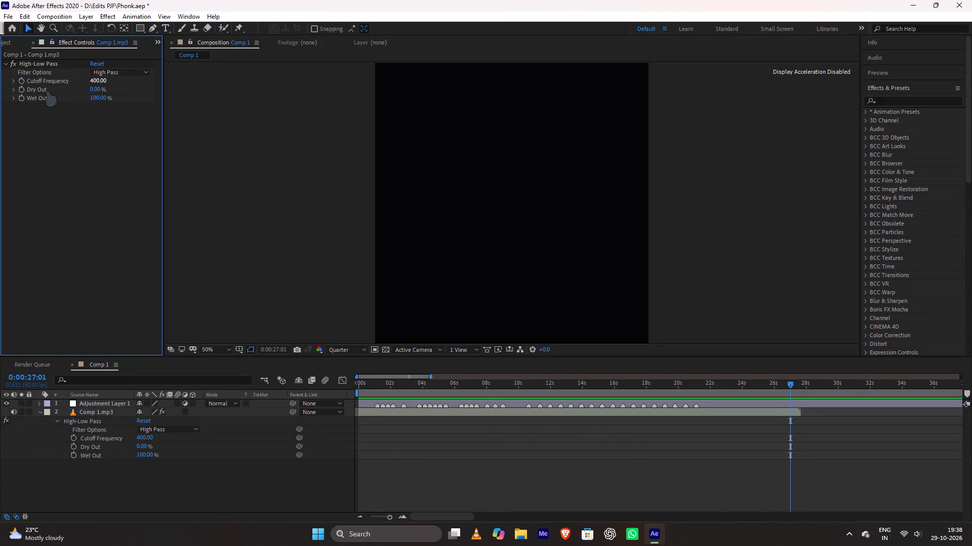
At the 0:00:10:38 marker, enable keyframing for the High-Low Pass Cutoff Frequency, Dry Out and Wet Out on Comp 1.mp3.
right_click(528, 409)
right_click(514, 427)
left_click(488, 378)
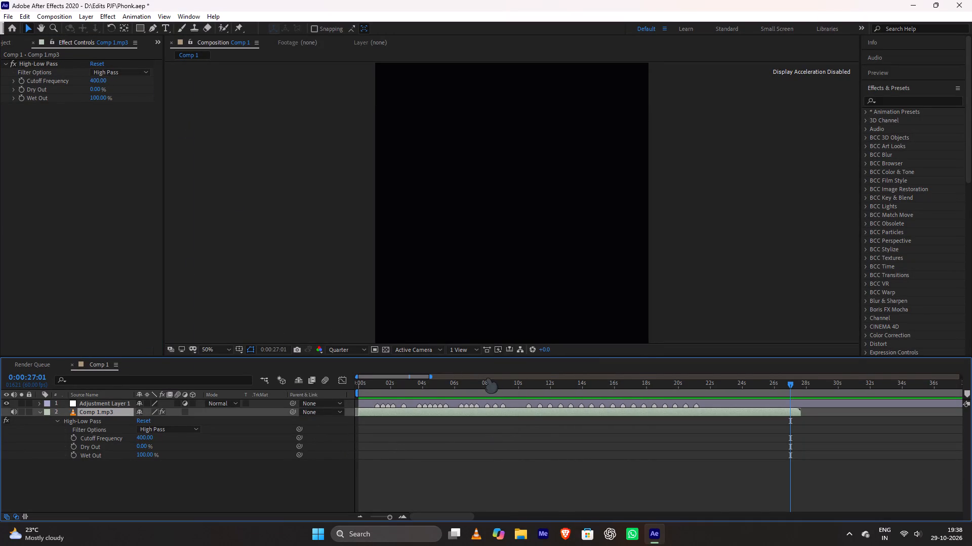
right_click(531, 408)
left_click(530, 405)
right_click(530, 405)
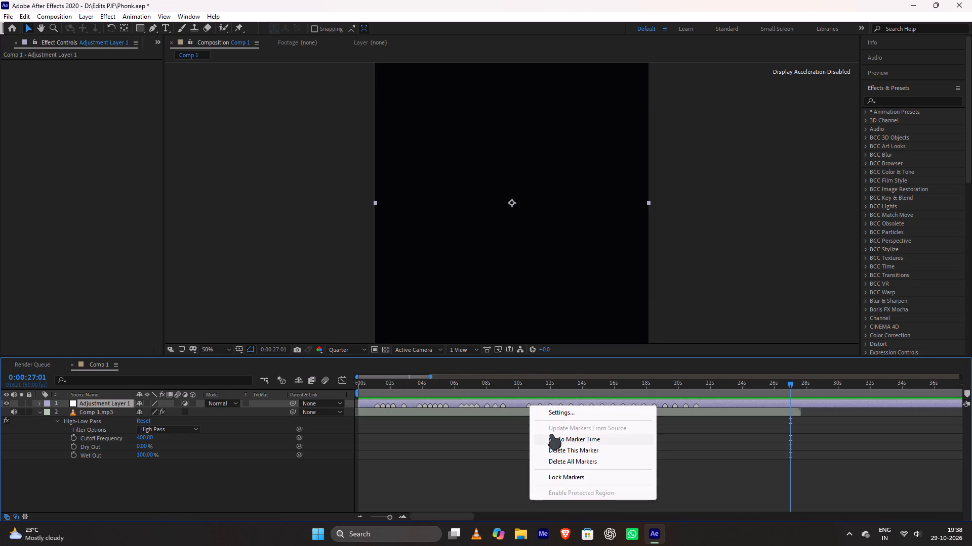
left_click(552, 435)
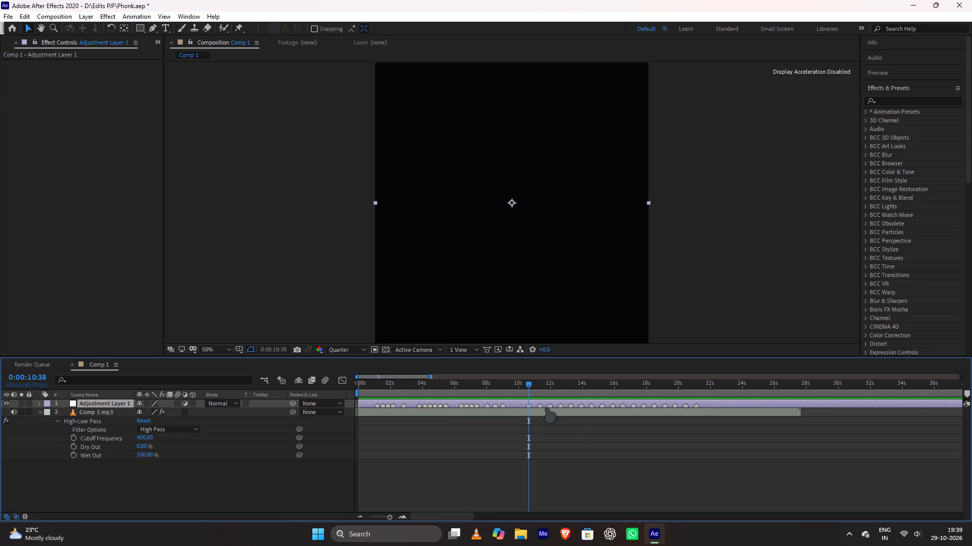
left_click(82, 418)
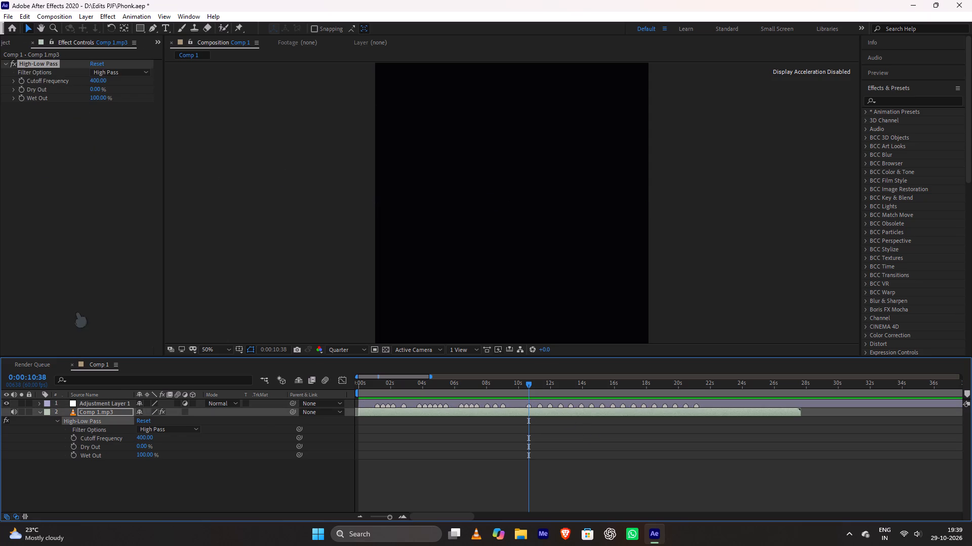
left_click(22, 74)
left_click(21, 81)
left_click(21, 85)
left_click(21, 89)
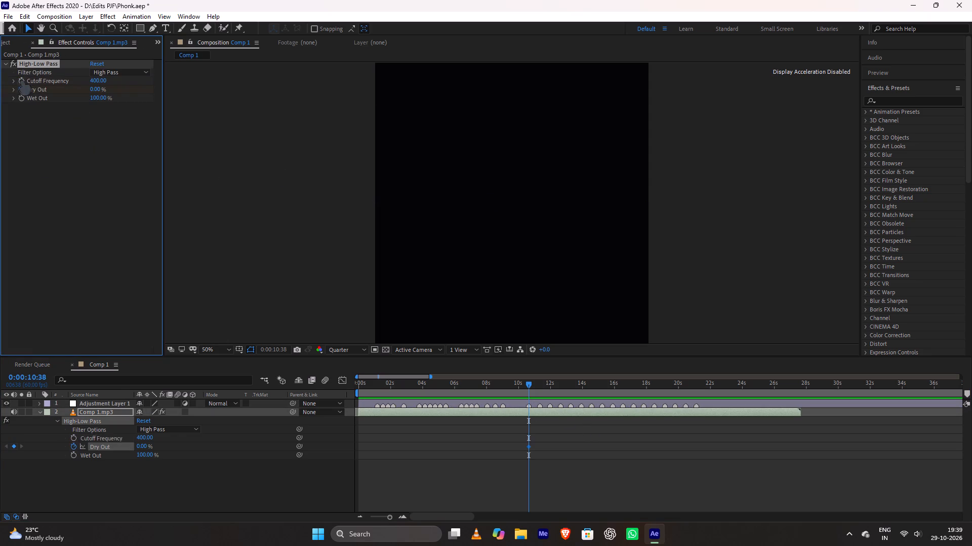
left_click(21, 79)
left_click(18, 100)
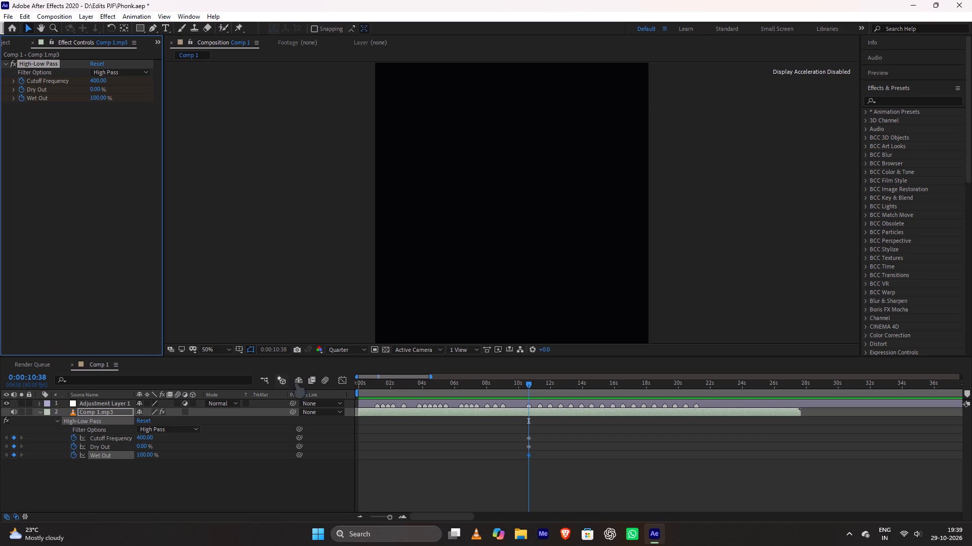
Move the three High-Low Pass keyframes together to the preceding marker, at about 9 seconds.
left_click_drag(534, 430, 521, 462)
left_click_drag(527, 438, 523, 439)
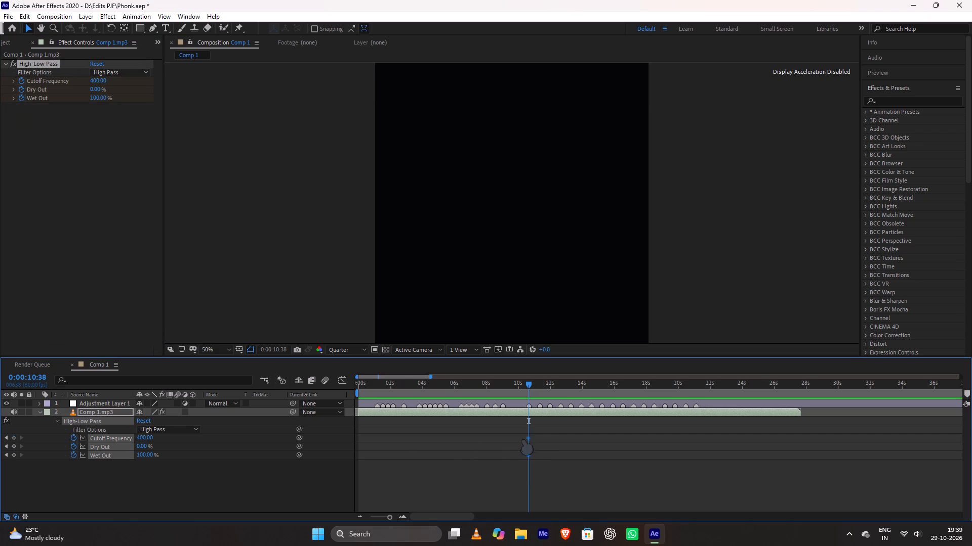
left_click_drag(523, 439, 500, 445)
left_click_drag(500, 445, 501, 449)
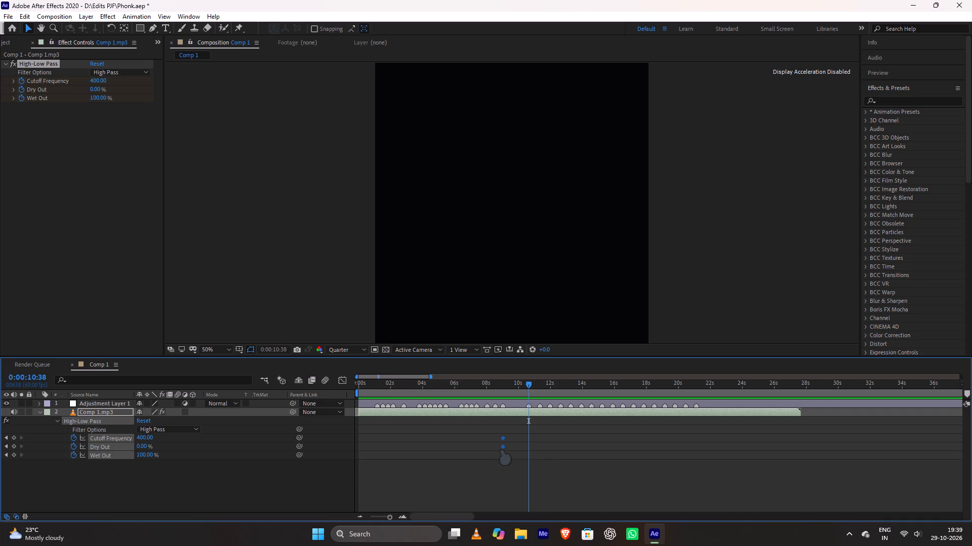
At the 0:00:10:38 marker, set the High-Low Pass Cutoff Frequency to 1 and Dry Out to 100%.
right_click(526, 406)
left_click(570, 439)
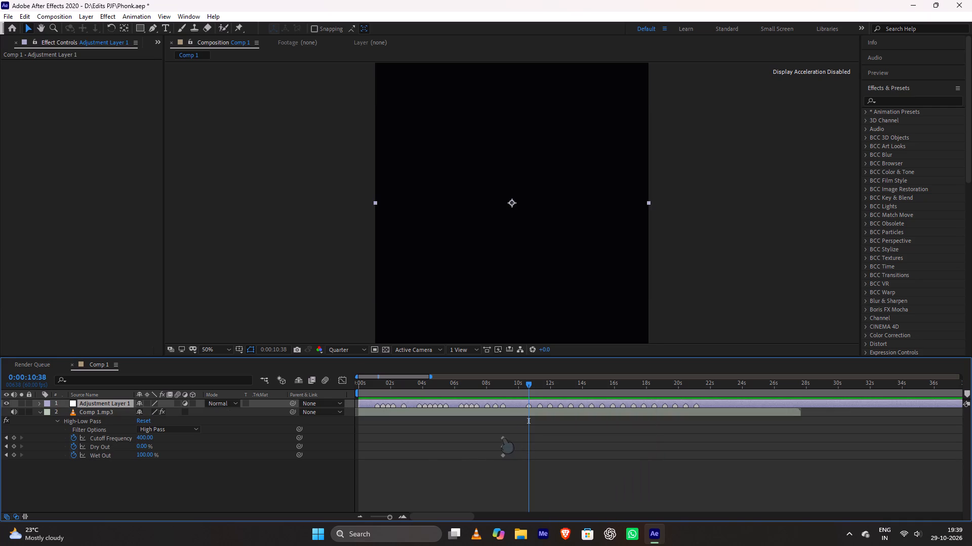
left_click(98, 428)
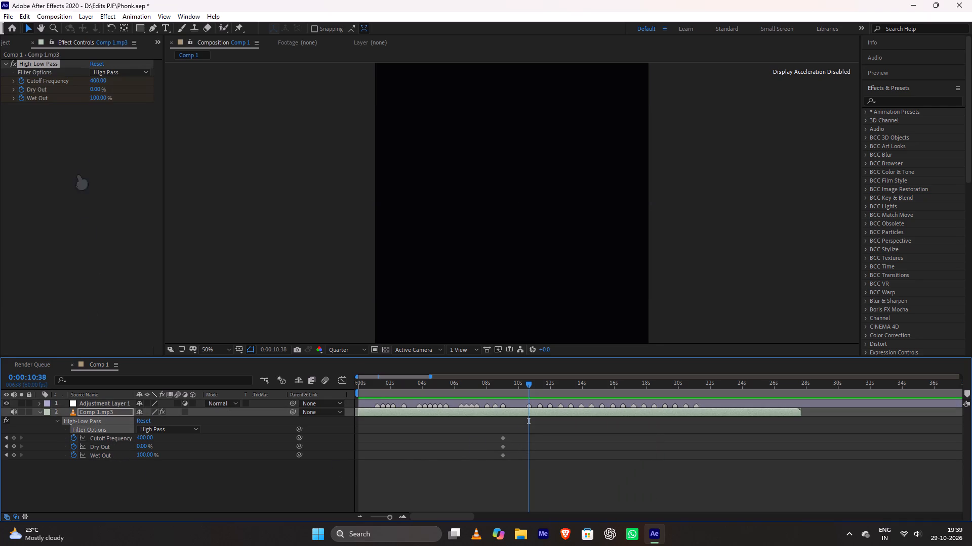
left_click(100, 82)
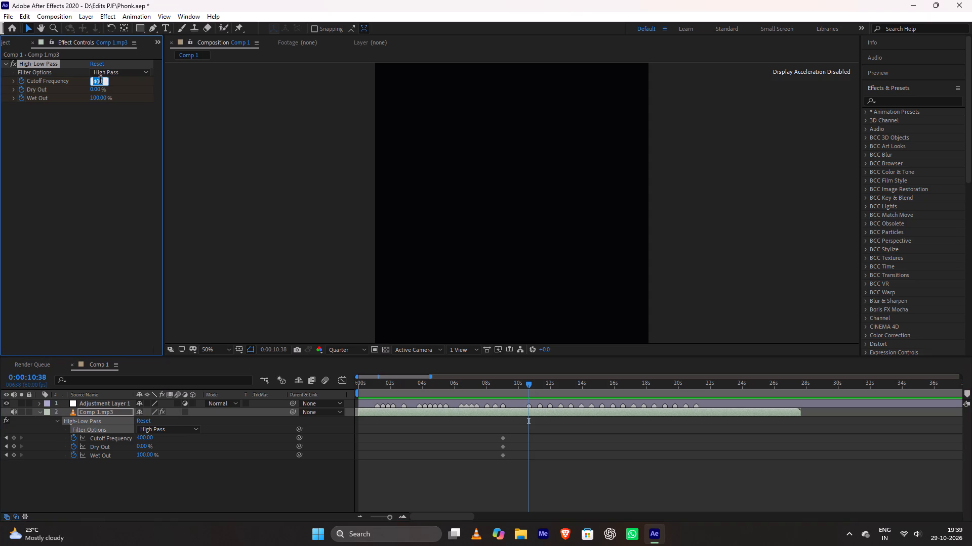
key("1")
key("Return")
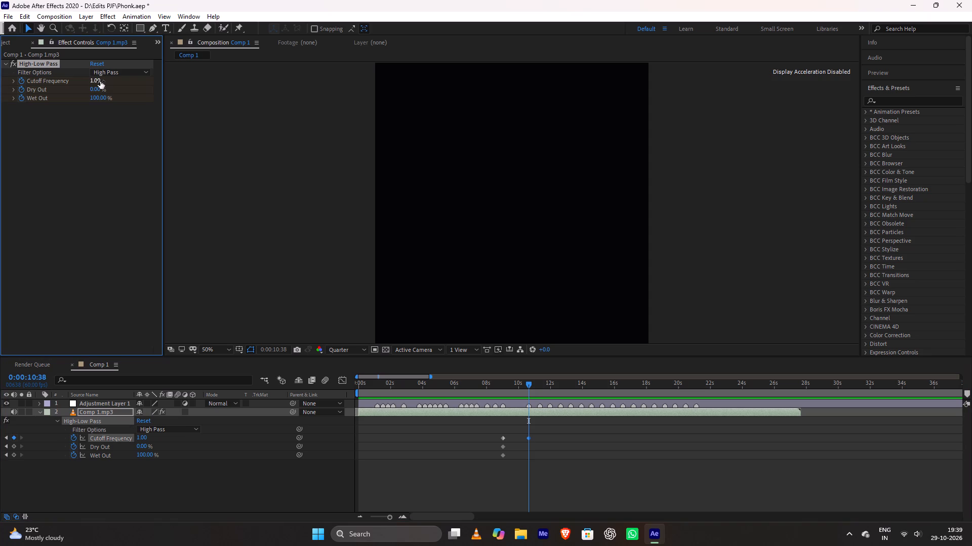
left_click(100, 92)
type("100")
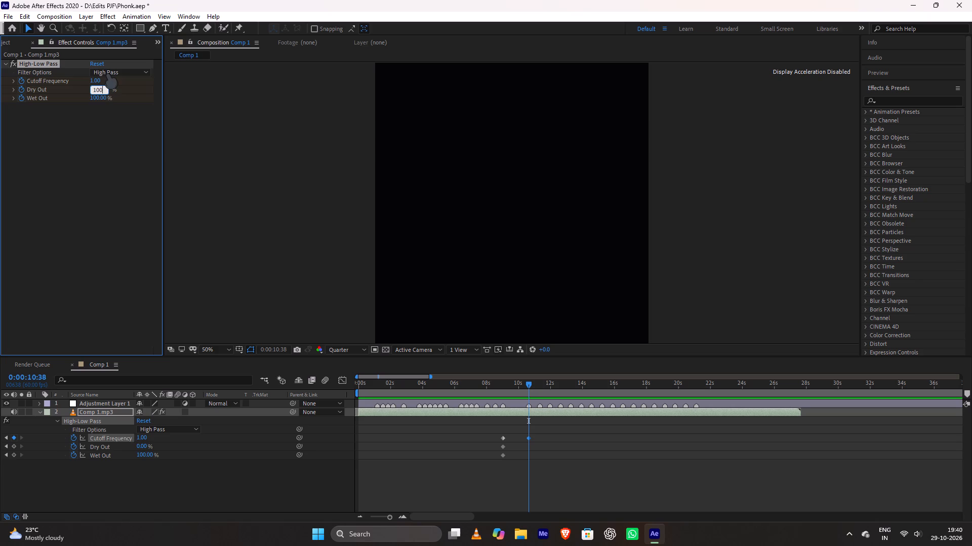
Set the High-Low Pass Filter Options to Low Pass.
left_click(107, 73)
left_click(115, 96)
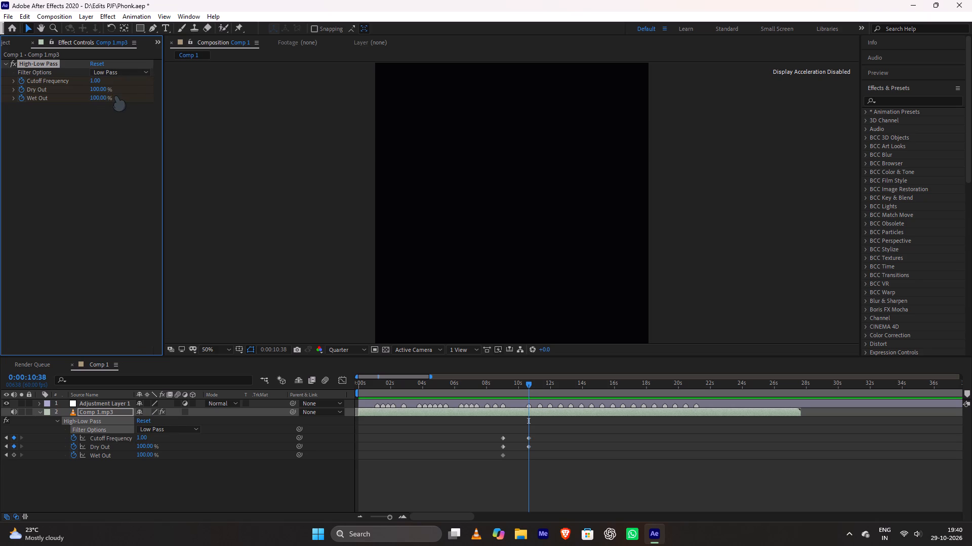
Reveal the audio properties of Comp 1.mp3 and add an Audio Levels keyframe at 0:00:10:38.
left_click(57, 419)
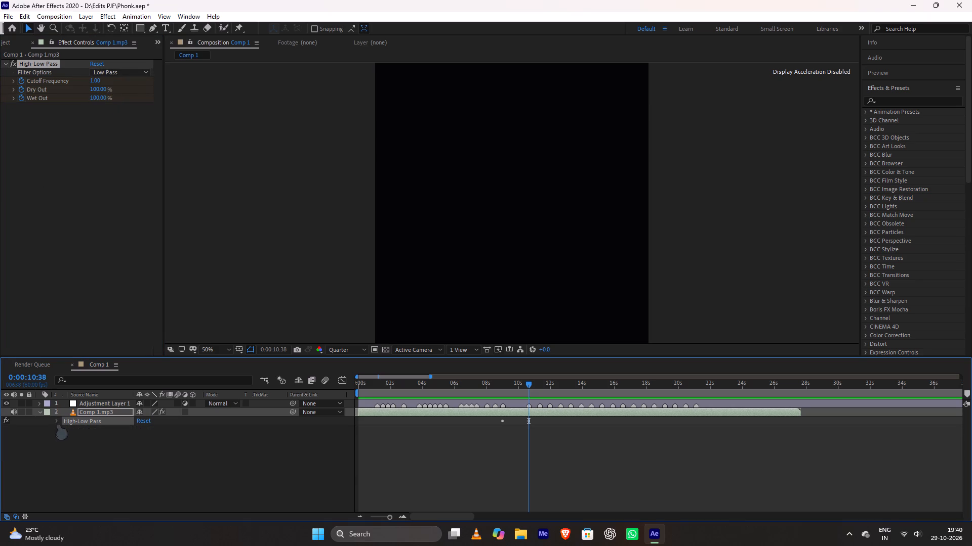
left_click(42, 408)
left_click(40, 411)
left_click(46, 432)
left_click(48, 437)
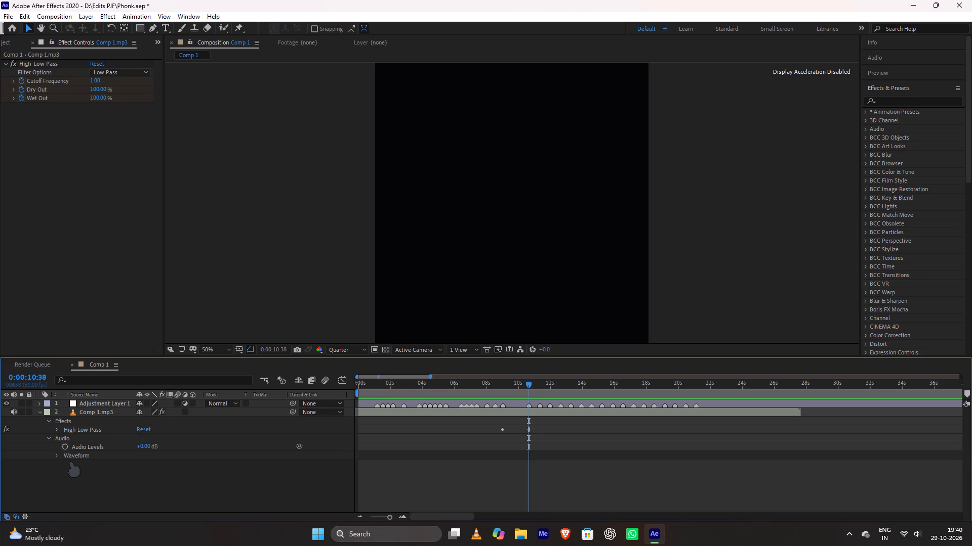
left_click(64, 444)
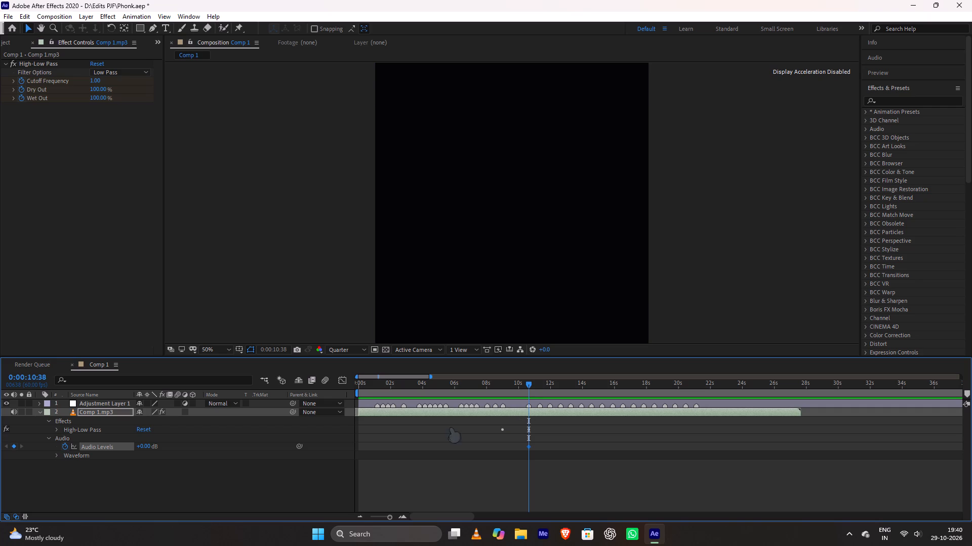
Show the layer's keyframed properties and set Audio Levels to -8 dB at 0:00:09:02, aligned with the earlier filter keyframes.
left_click(83, 426)
key("u")
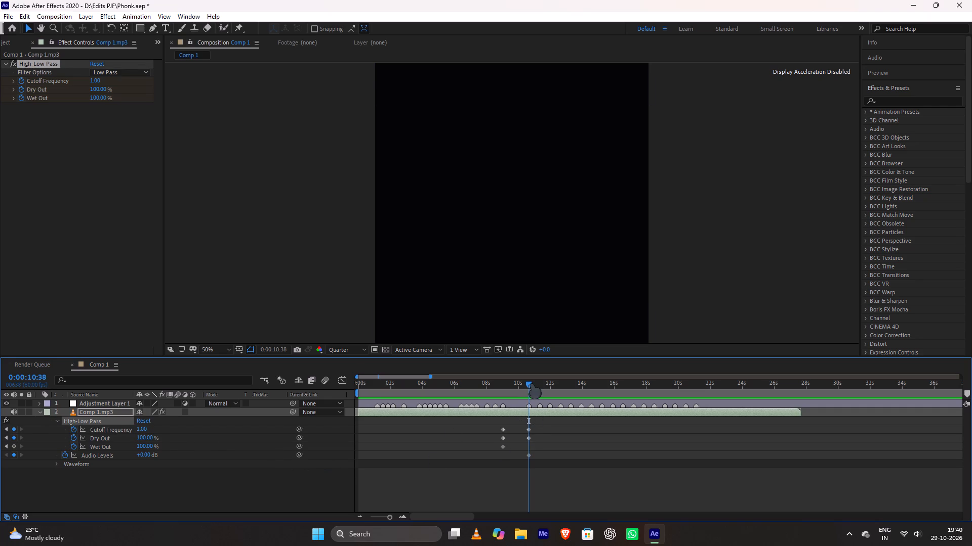
left_click_drag(531, 383, 505, 454)
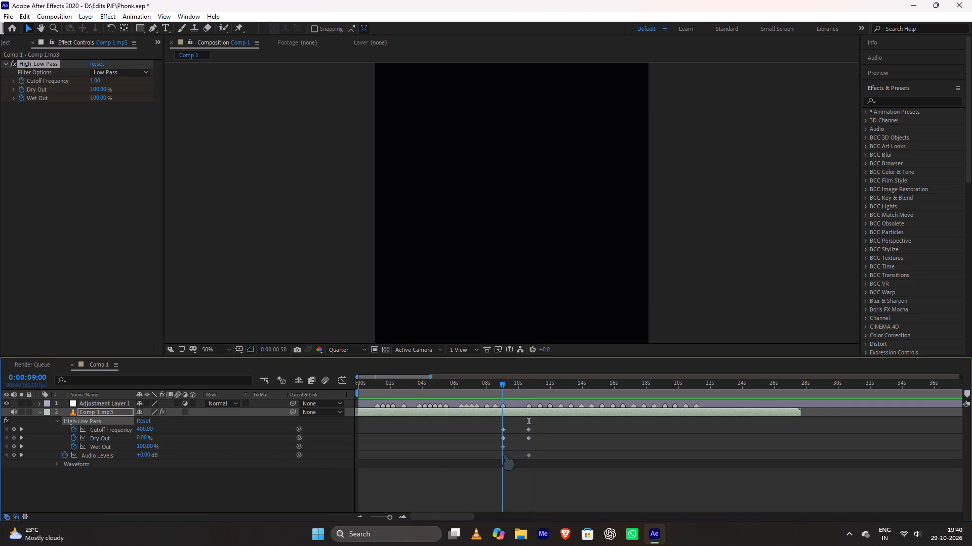
left_click_drag(505, 454, 505, 459)
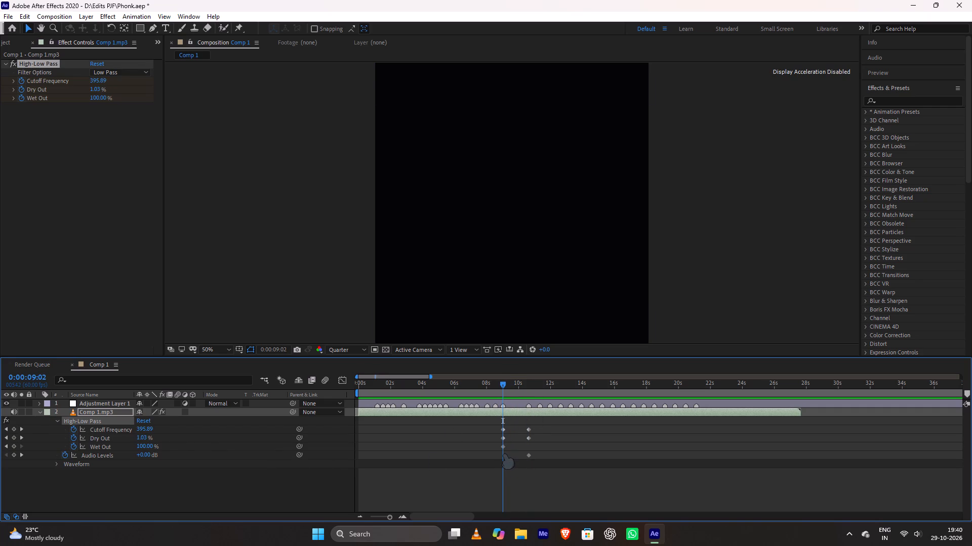
left_click(526, 454)
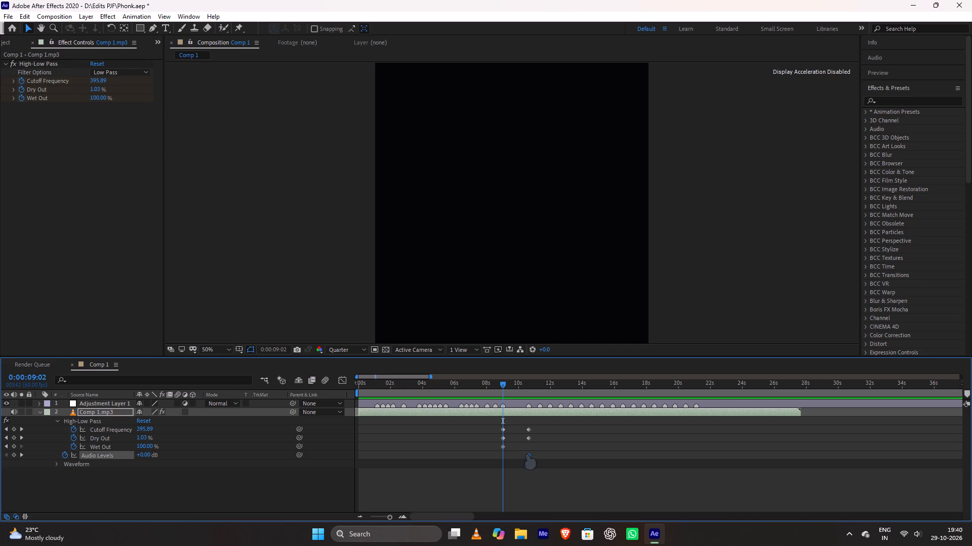
left_click(140, 453)
type("-8")
key("Return")
Copy the Cutoff Frequency, Dry Out and Audio Levels keyframes at 0:00:10:38 and go to the last marker, at 0:00:21:07.
left_click_drag(531, 420, 528, 465)
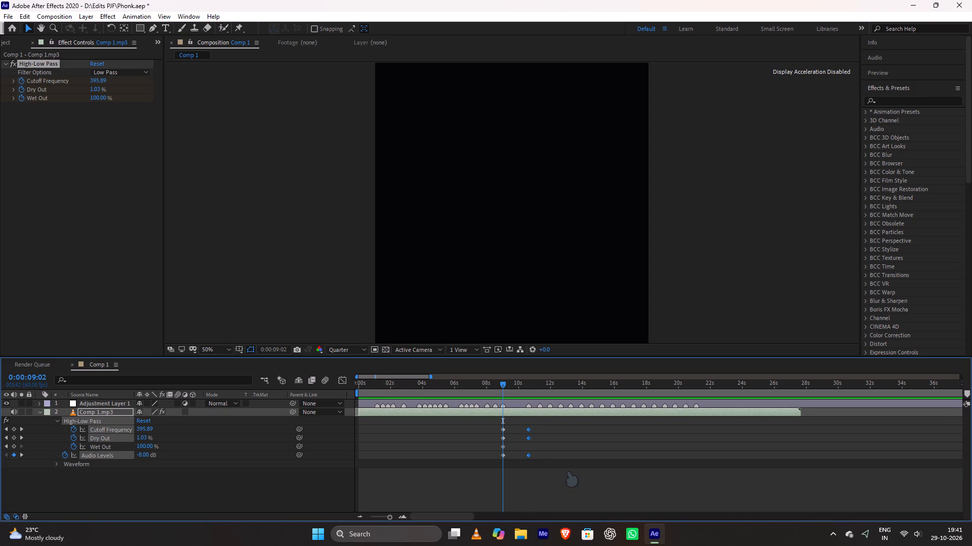
key("ctrl+c")
right_click(697, 407)
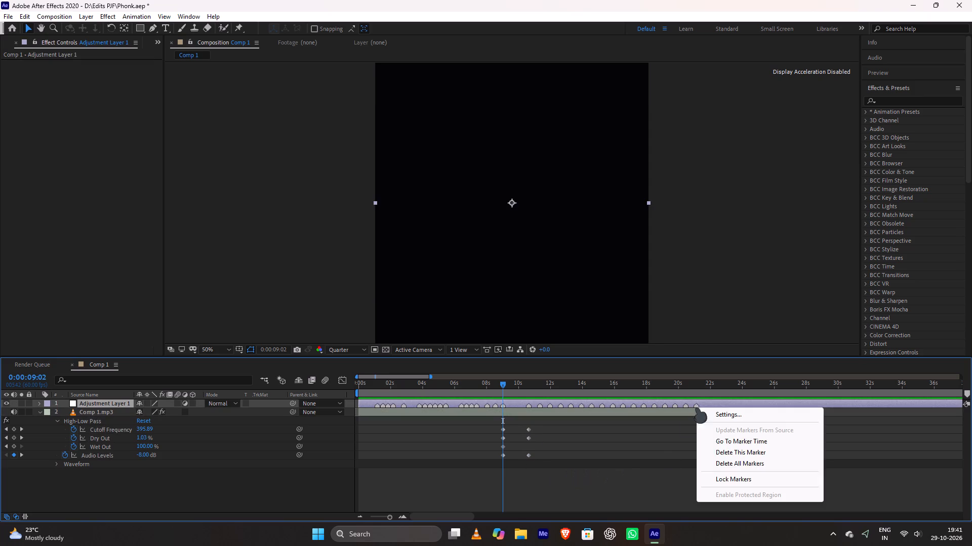
left_click(719, 445)
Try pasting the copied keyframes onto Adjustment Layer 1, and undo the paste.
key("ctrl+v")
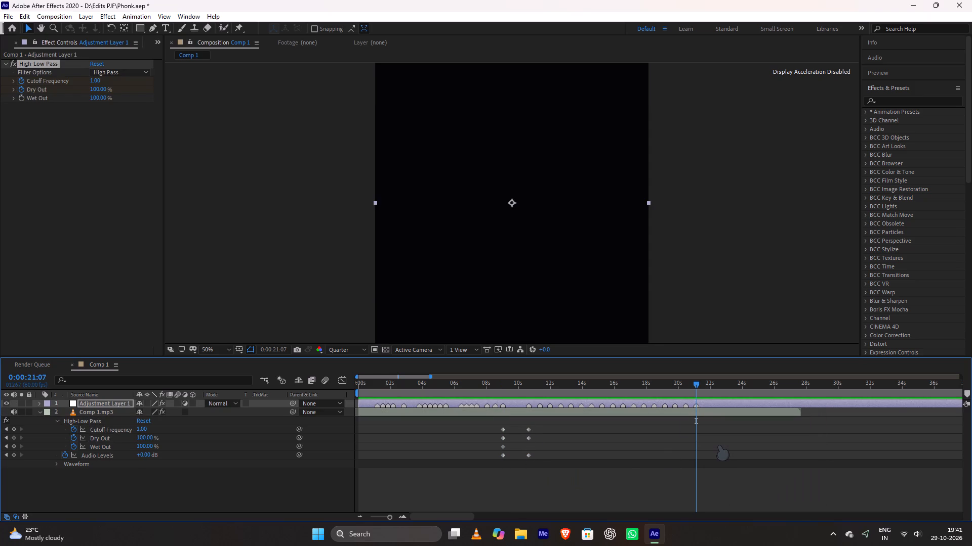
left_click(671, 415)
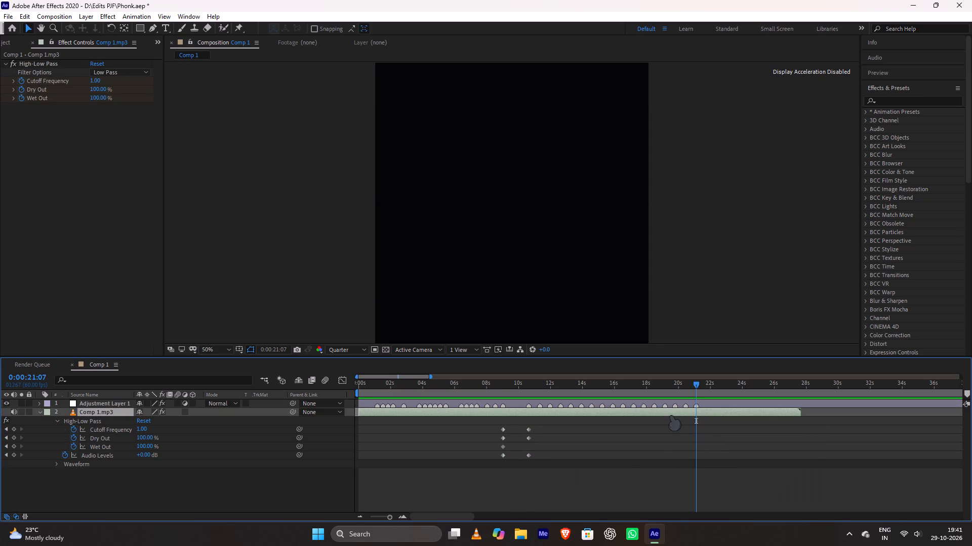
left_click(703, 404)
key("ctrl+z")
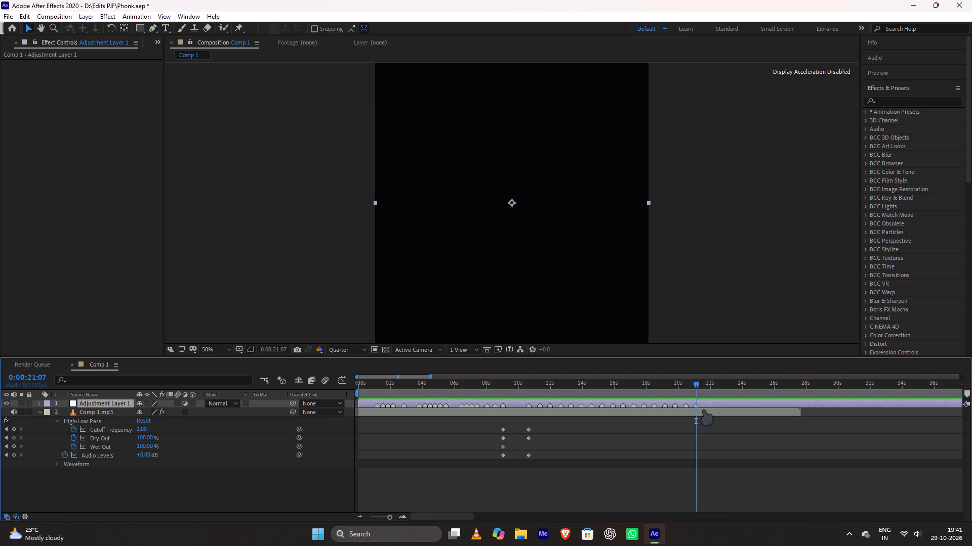
Paste the copied filter and Audio Levels keyframes onto Comp 1.mp3 at 0:00:21:07.
left_click(703, 411, "ctrl")
key("ctrl+v")
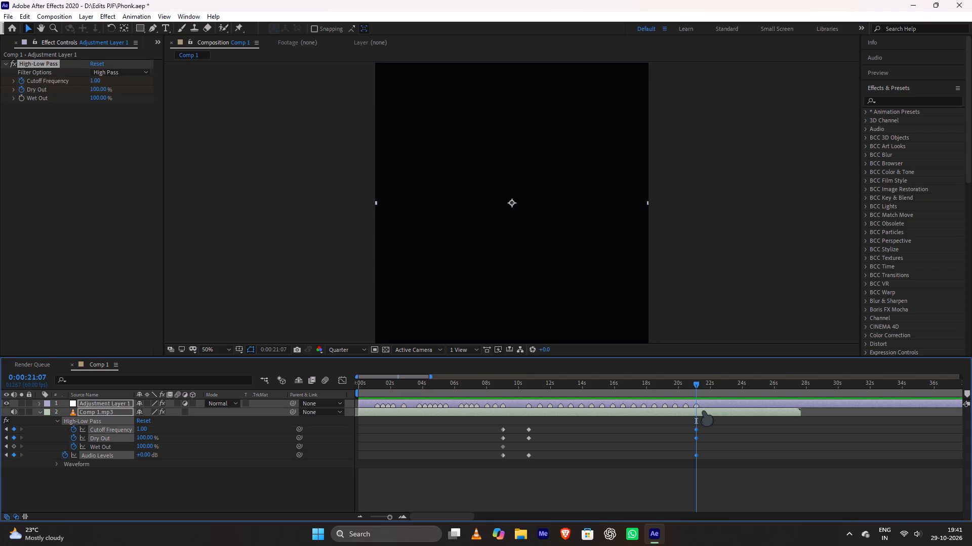
Copy the filter and Audio Levels keyframes at 0:00:09:02 on Comp 1.mp3 and paste them at 0:00:24:00.
left_click_drag(517, 417, 499, 461)
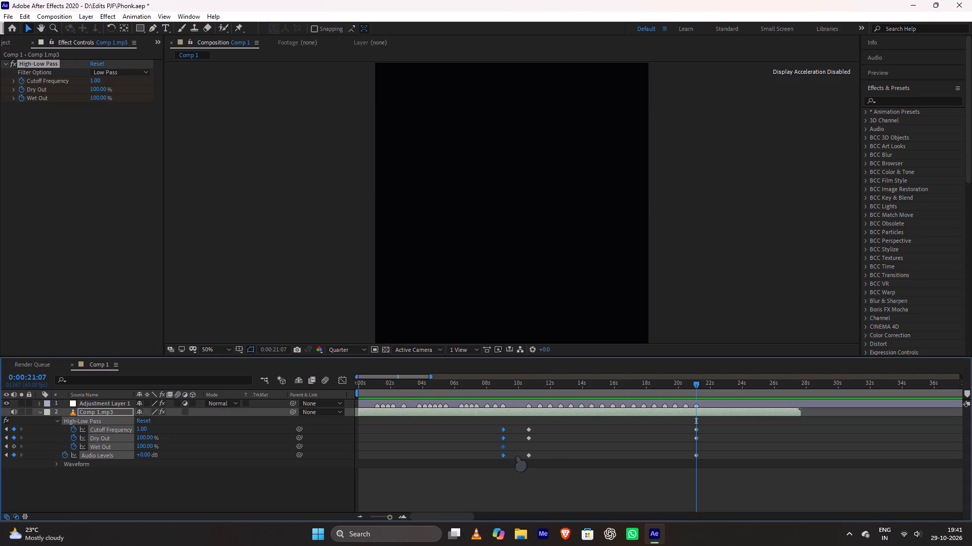
key("ctrl+c")
left_click_drag(699, 384, 743, 451)
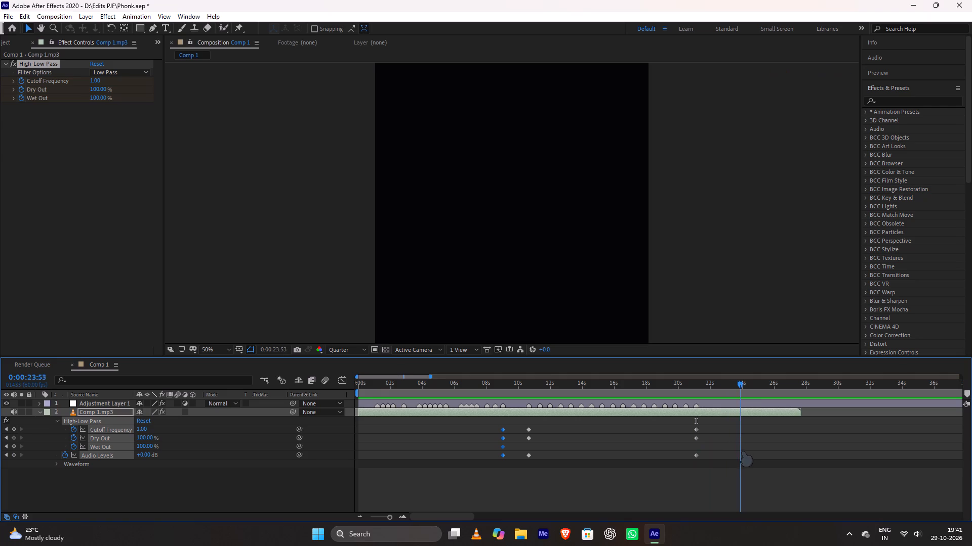
left_click_drag(743, 451, 744, 459)
left_click_drag(744, 459, 745, 460)
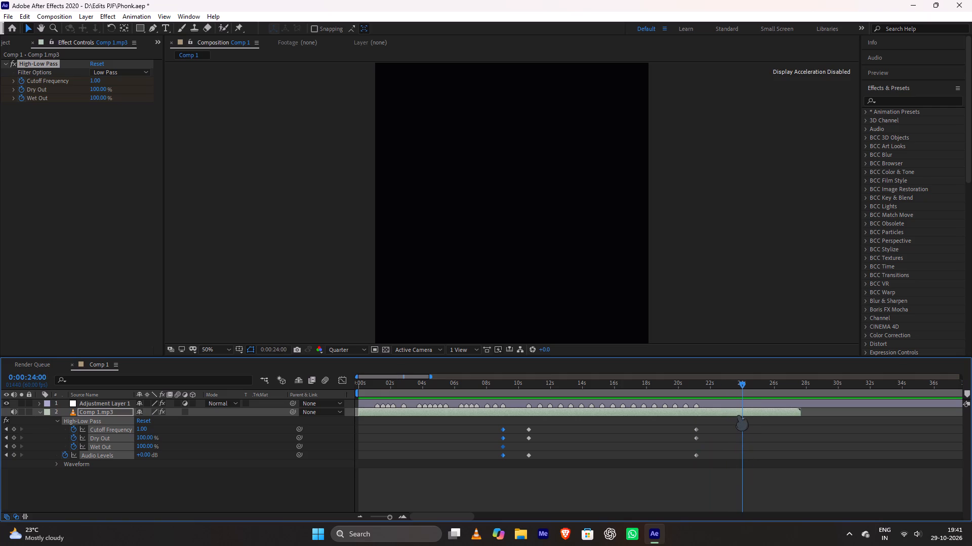
key("ctrl+v")
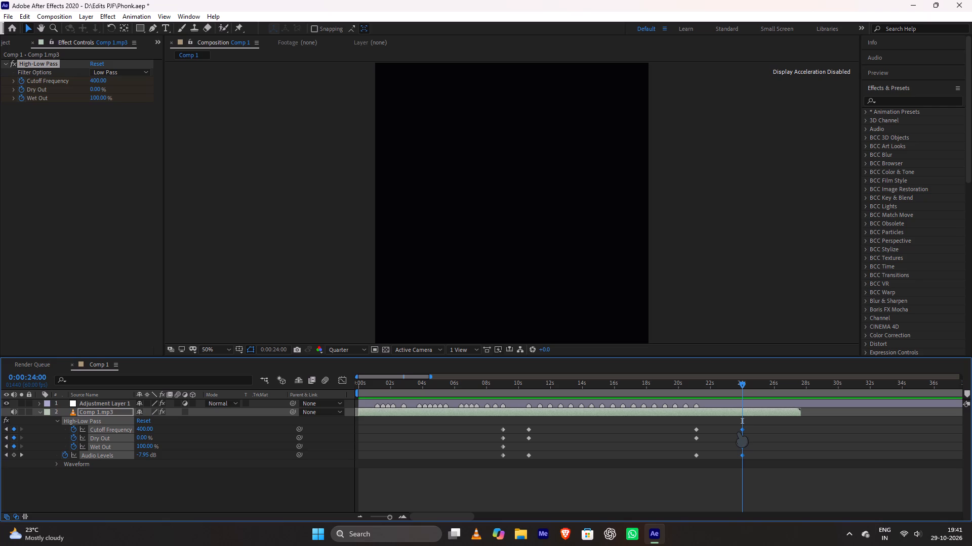
Preview the composition from the beginning and raise the system volume to 100.
left_click_drag(737, 386, 213, 523)
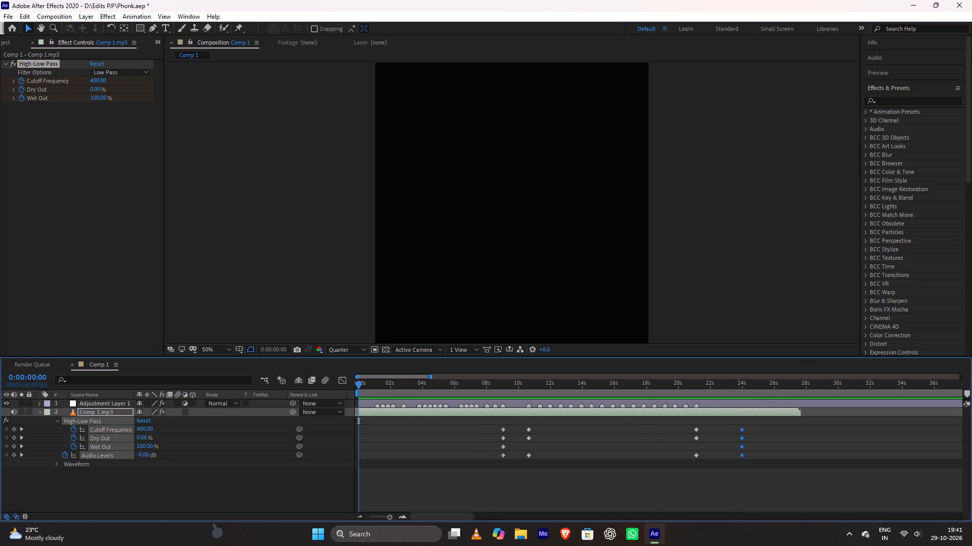
key("space")
left_click(913, 530)
left_click_drag(841, 472, 956, 476)
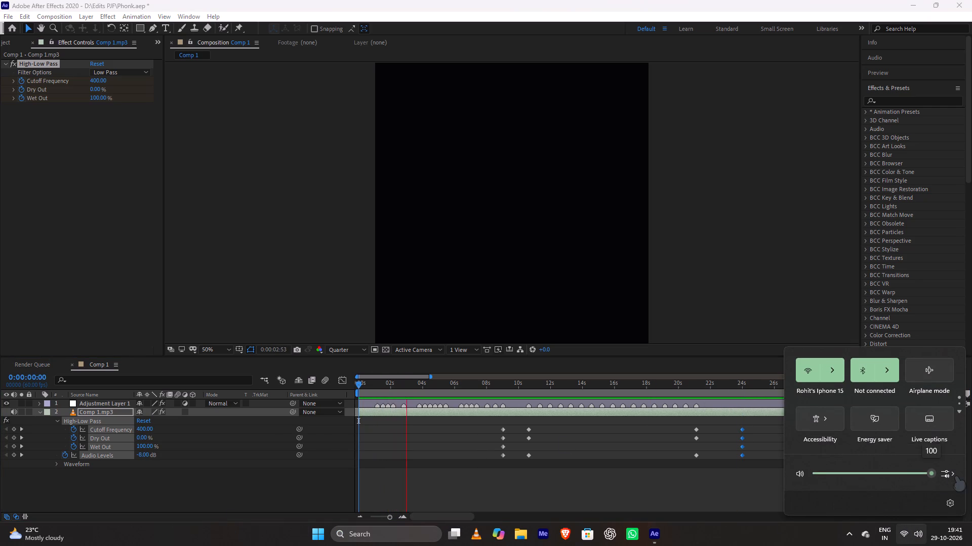
left_click_drag(956, 476, 956, 476)
left_click(780, 284)
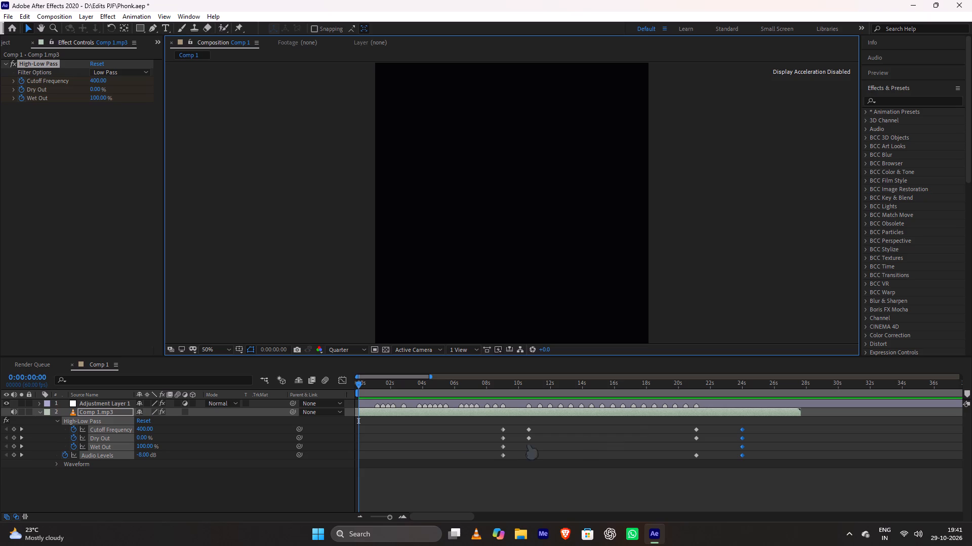
Play the composition from the beginning through to 0:00:27:13 to check the filtered and unfiltered audio sections.
left_click_drag(356, 385, 268, 417)
key("space")
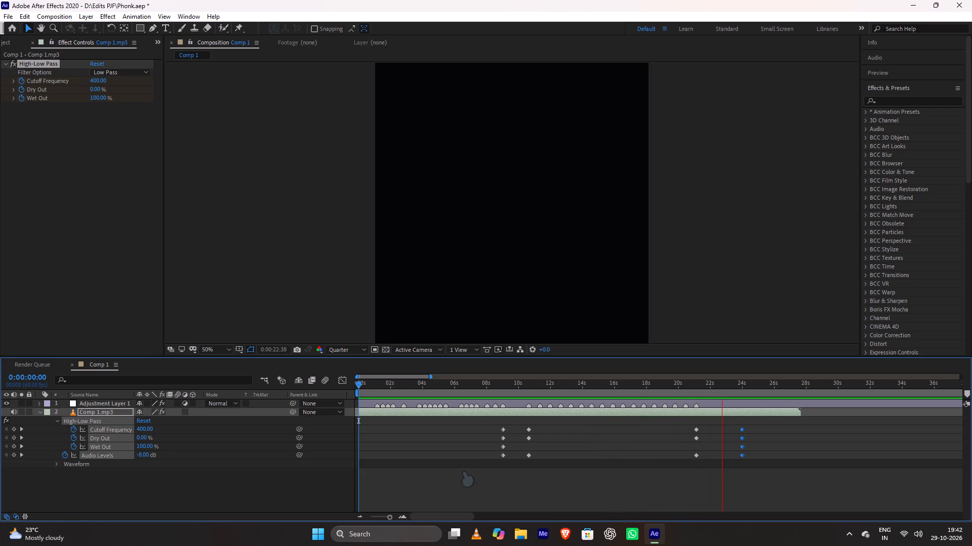
key("space")
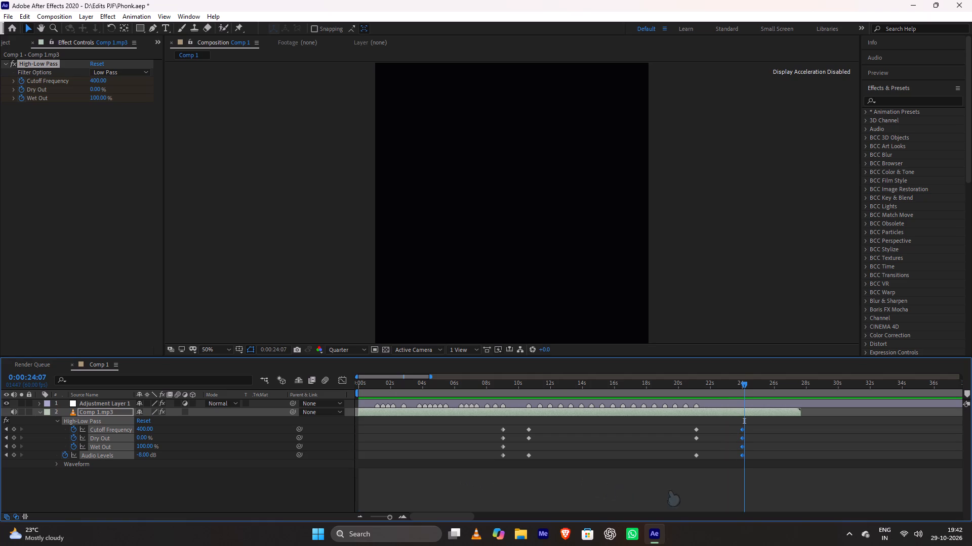
key("space")
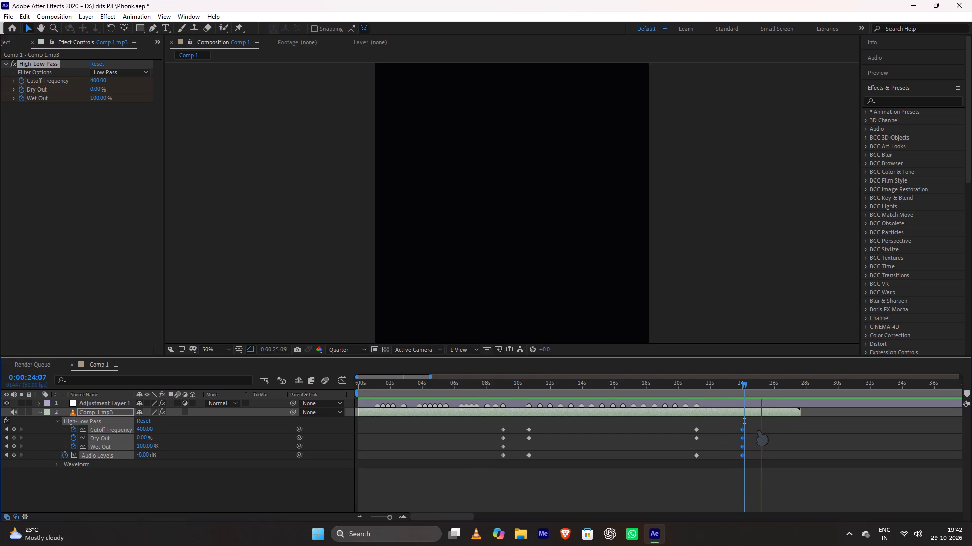
key("space")
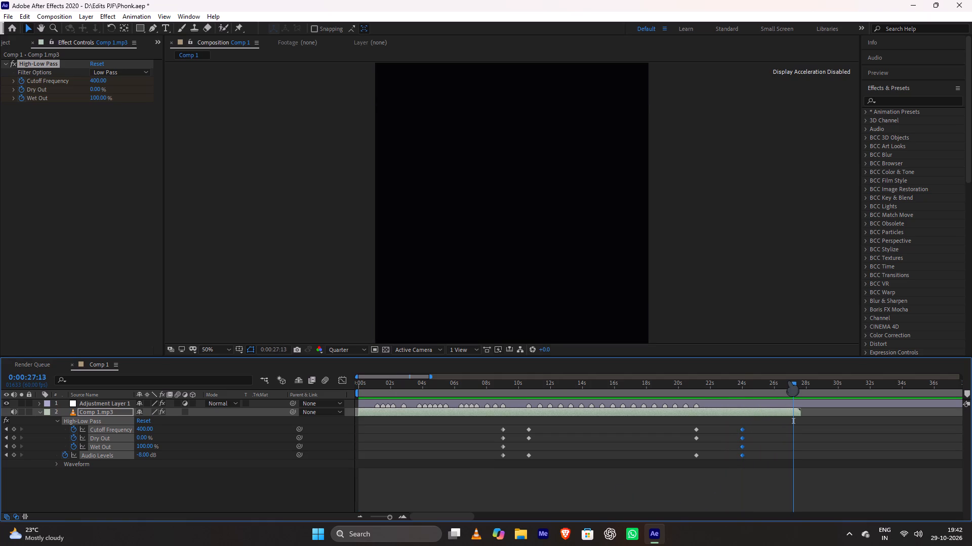
Split Comp 1.mp3 at 0:00:24:00 and delete the part after the split.
left_click_drag(790, 381, 742, 464)
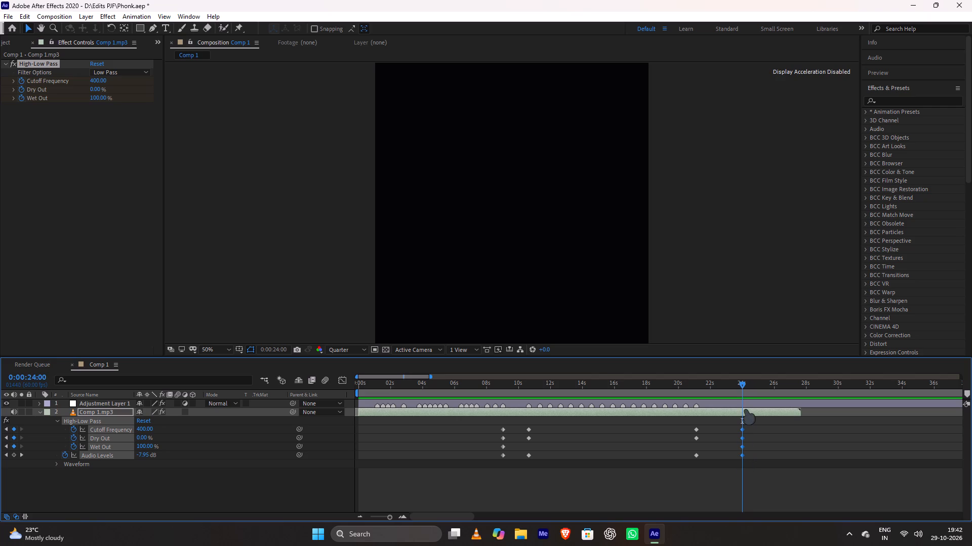
key("ctrl+shift+d")
key("Delete")
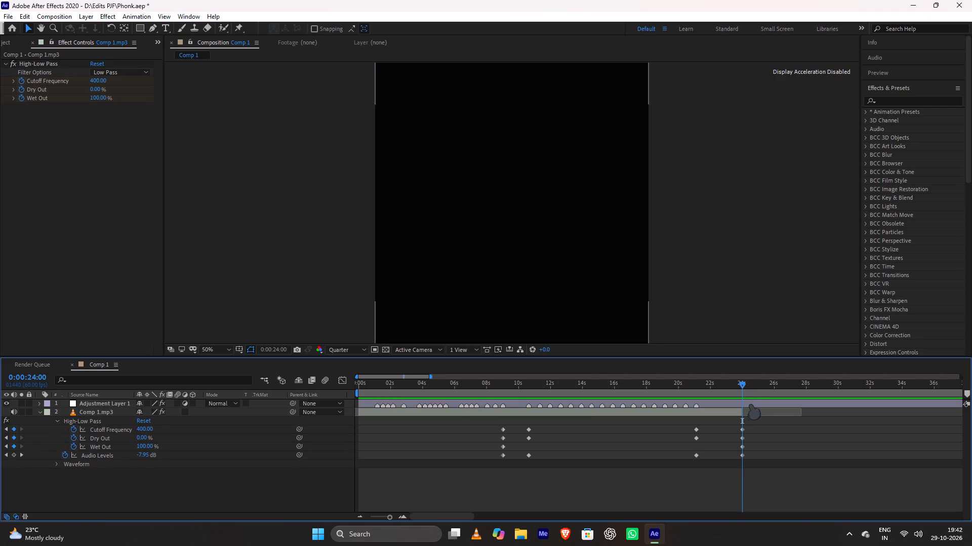
Preview the trimmed audio track from 0:00:00:00, replaying its opening section.
left_click_drag(745, 386, 294, 441)
key("space")
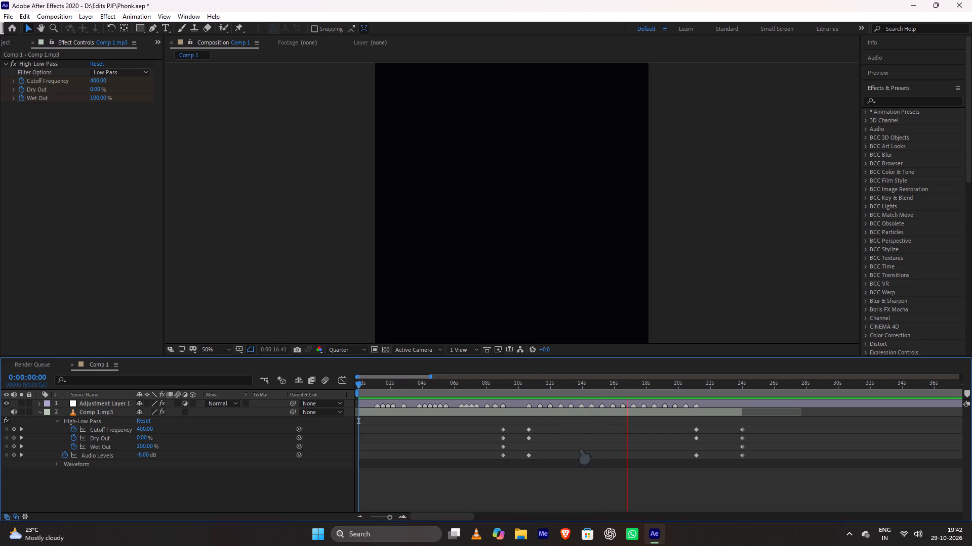
key("space")
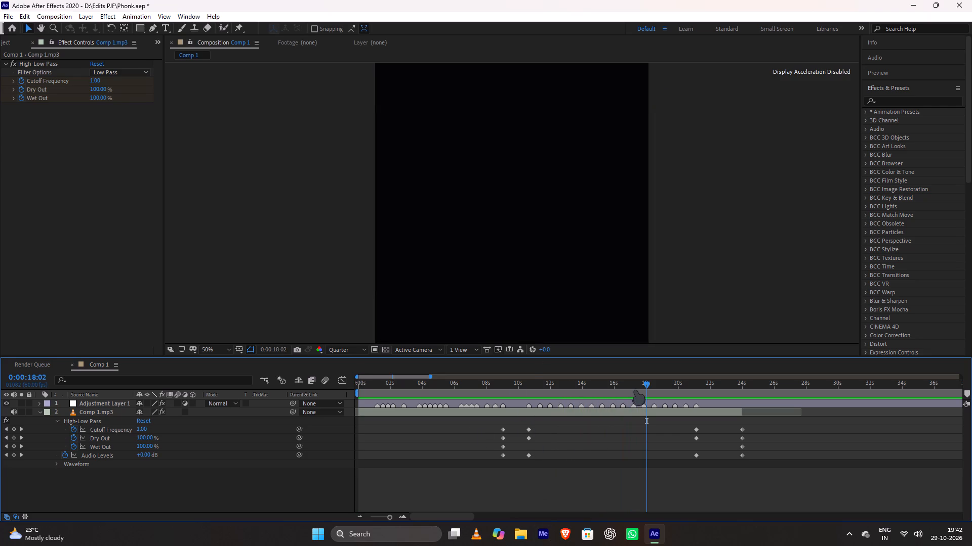
left_click_drag(647, 385, 313, 389)
key("space")
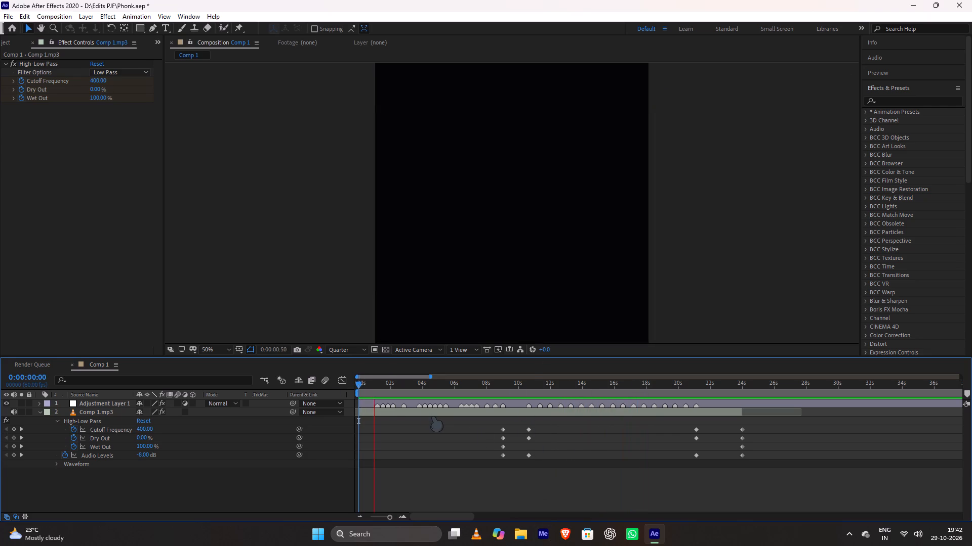
key("space")
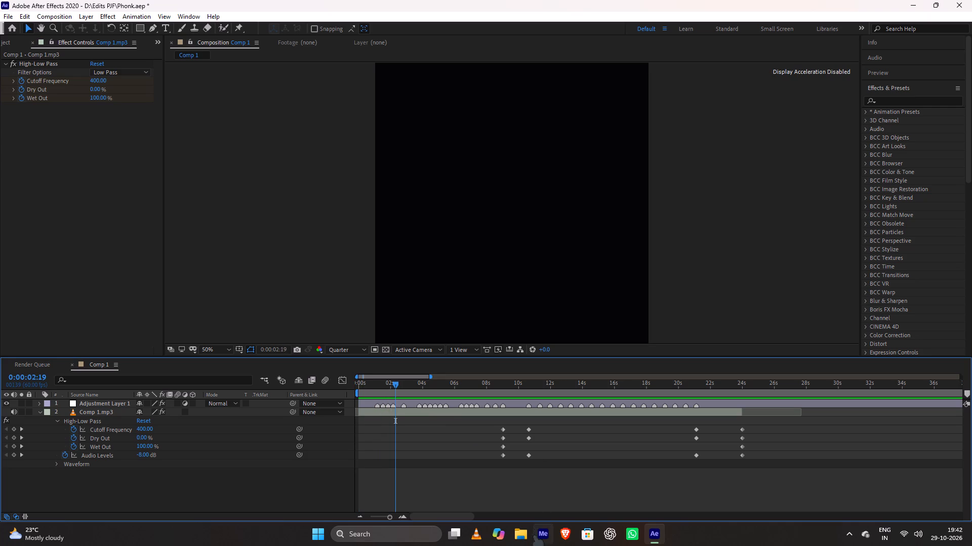
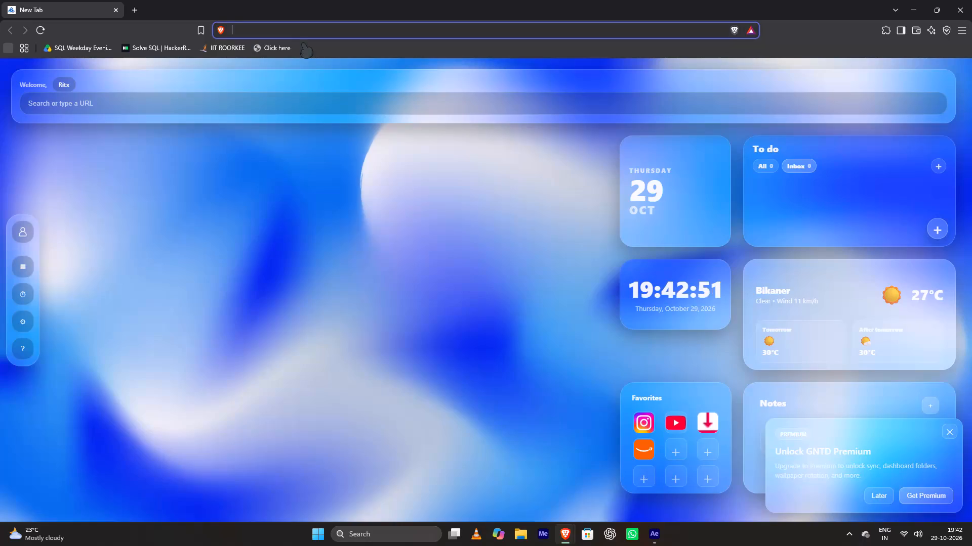
Search the web for pinterest in Brave and open the Pinterest India site.
type("pi")
left_click(327, 74)
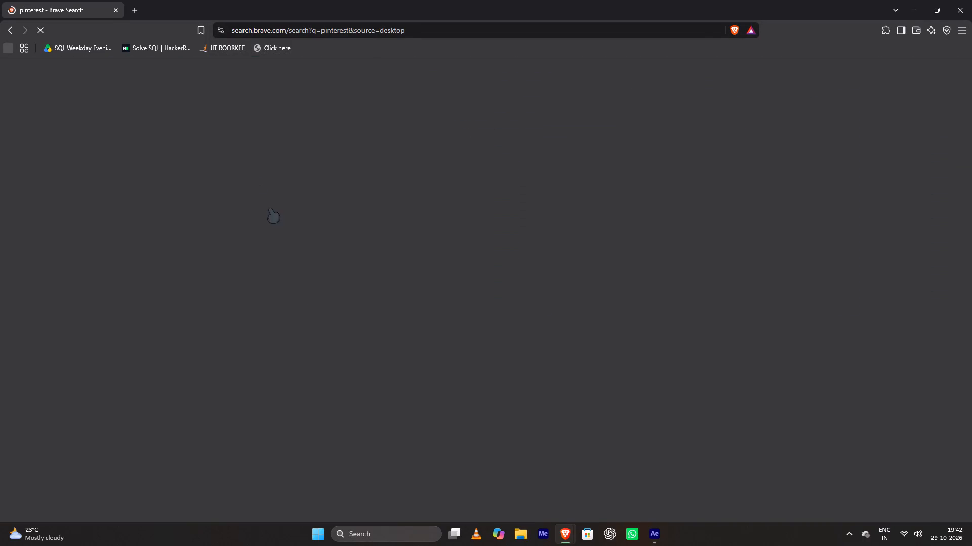
left_click(162, 151)
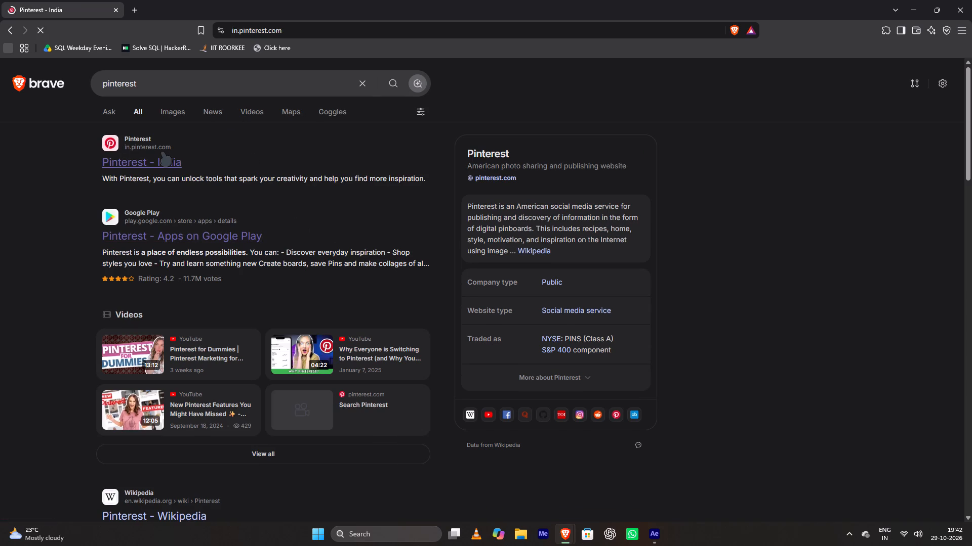
Switch to After Effects and preview the composition from 0:00:00:00 through the first group of filter and audio level keyframes.
left_click(655, 526)
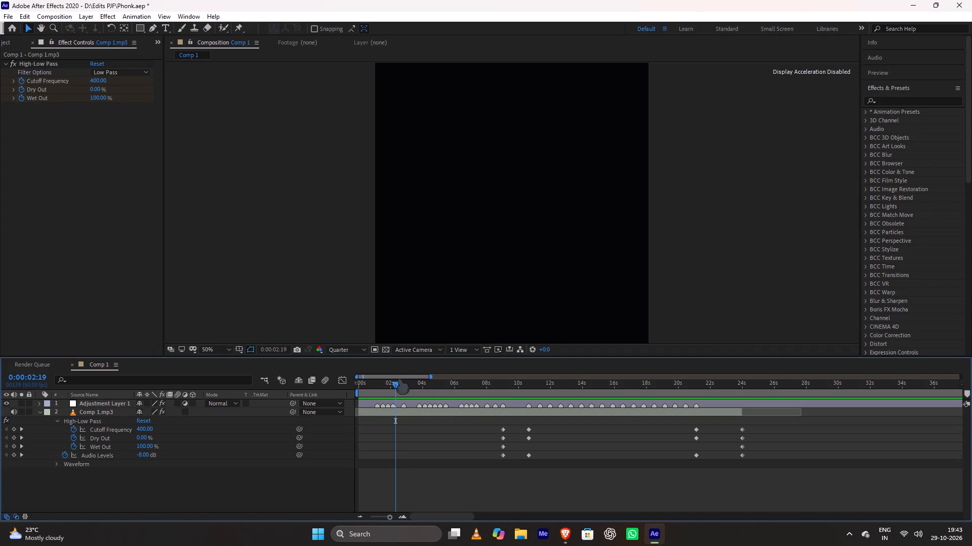
left_click_drag(398, 381, 318, 403)
key("space")
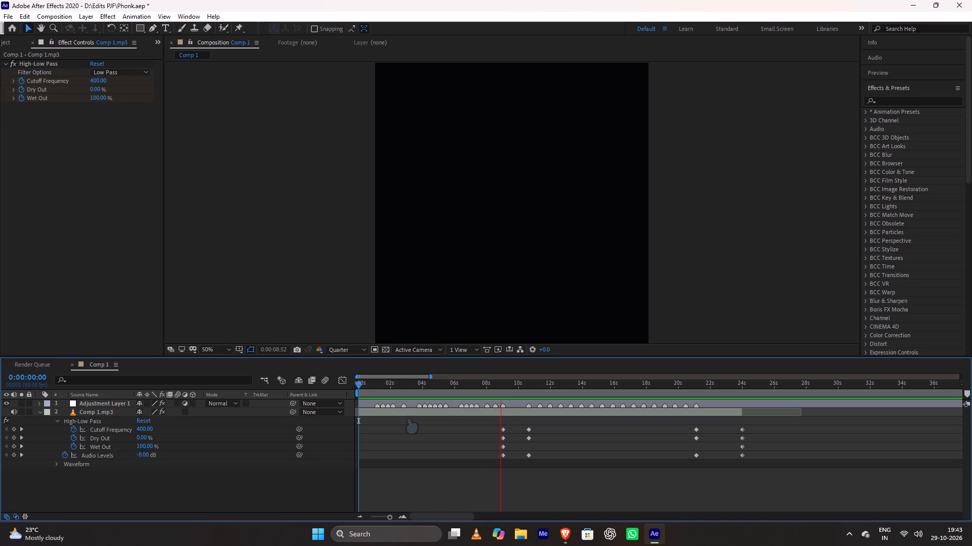
key("space")
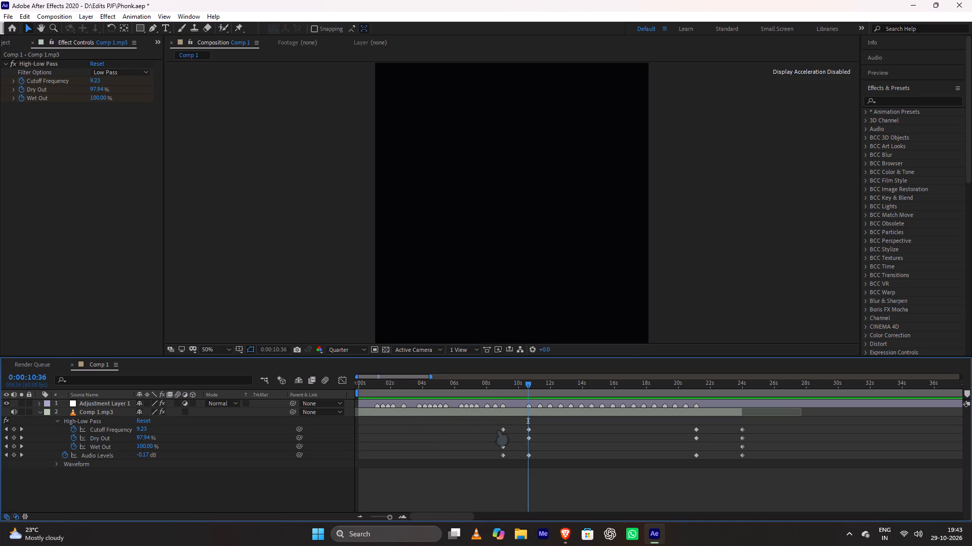
left_click_drag(528, 384, 484, 389)
Switch back to Pinterest in Brave and search for deep forest, choosing the suggestion "deep forest video".
left_click(562, 524)
left_click(587, 479)
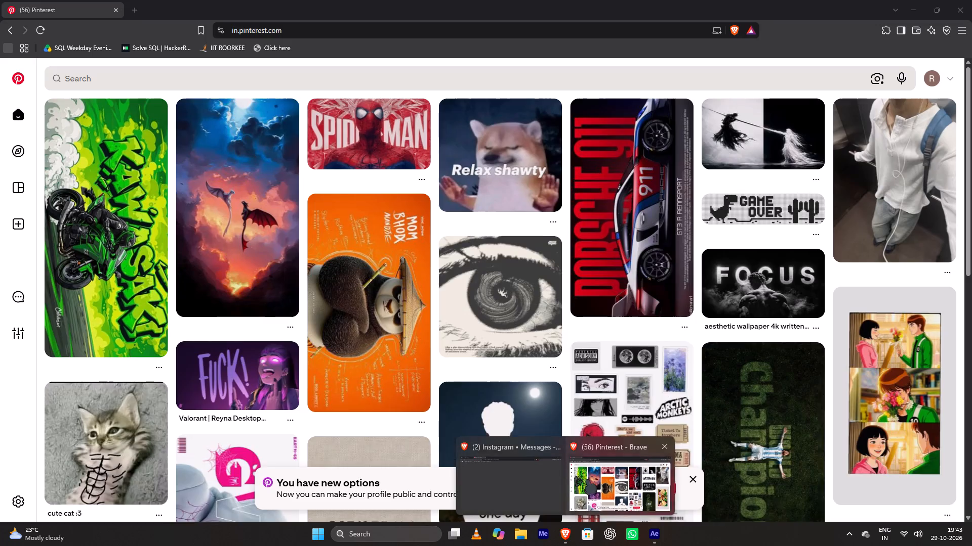
left_click(392, 80)
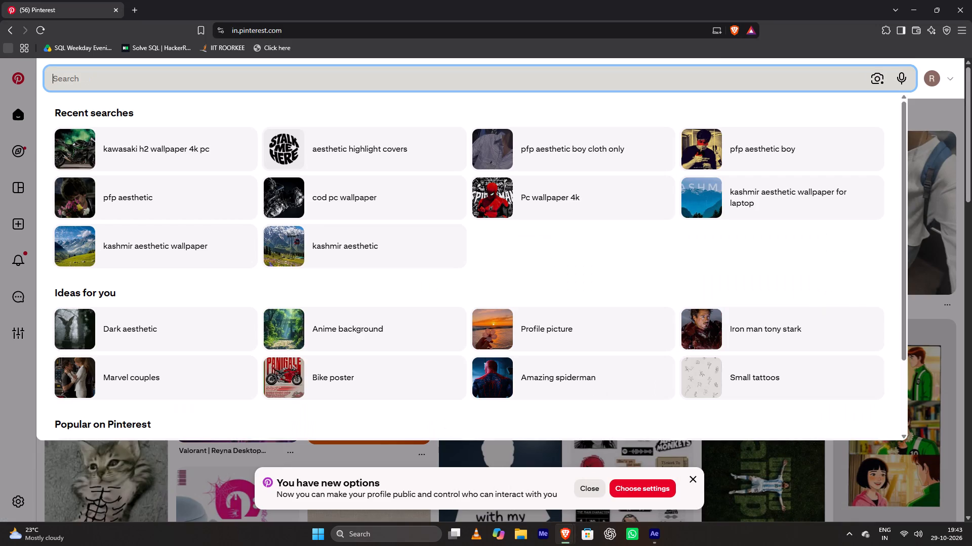
type("deep forest")
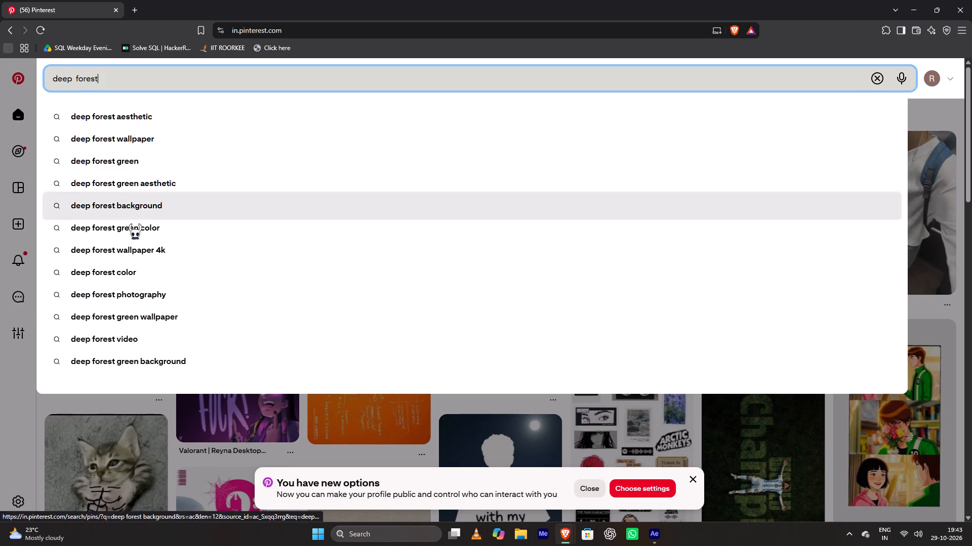
left_click(136, 342)
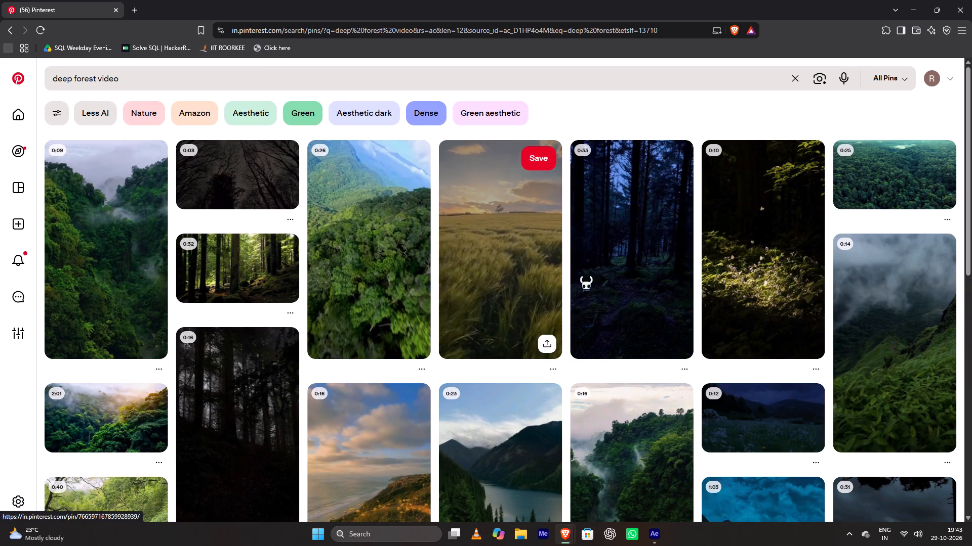
Browse the deep forest video results for suitable nature clips.
scroll(450, 298, "down", 2)
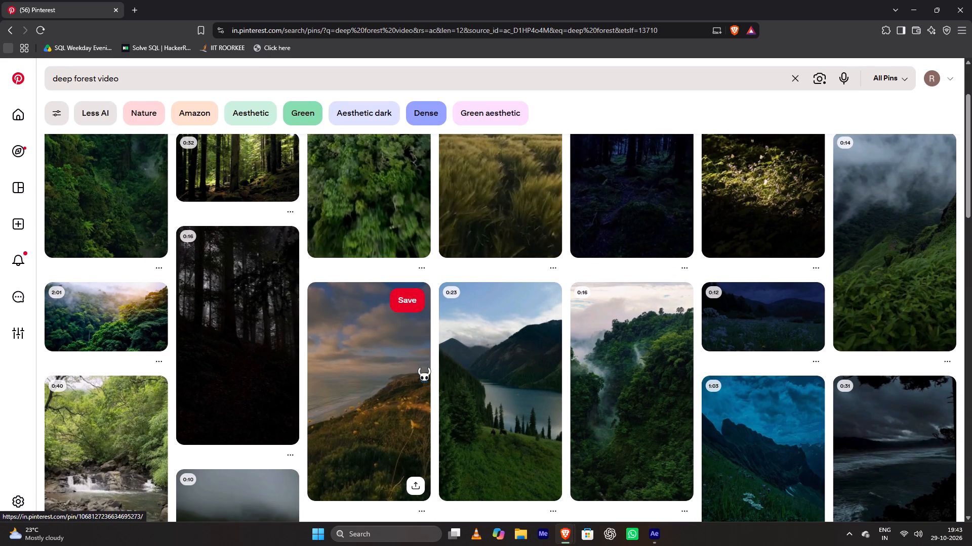
scroll(729, 370, "down", 1)
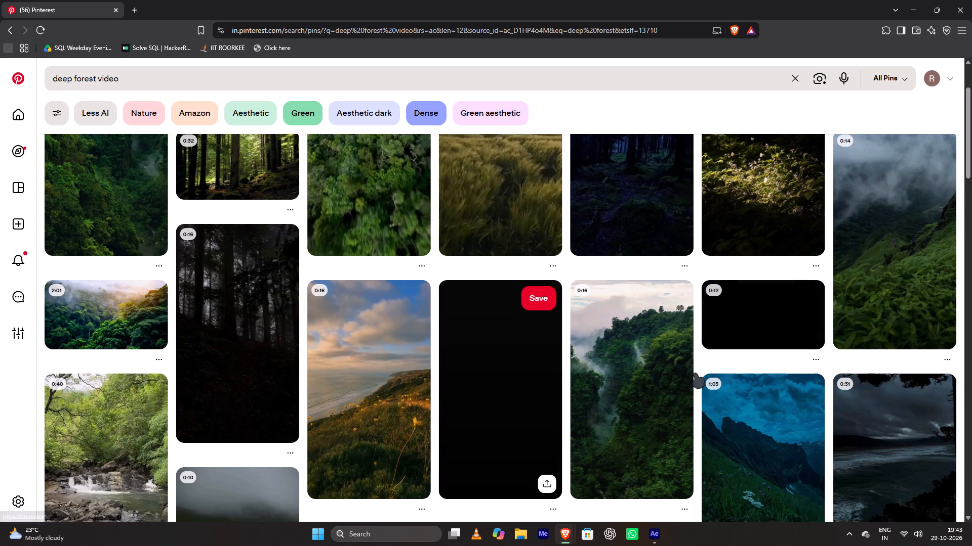
scroll(695, 373, "down", 1)
scroll(287, 296, "up", 1)
scroll(221, 313, "up", 1)
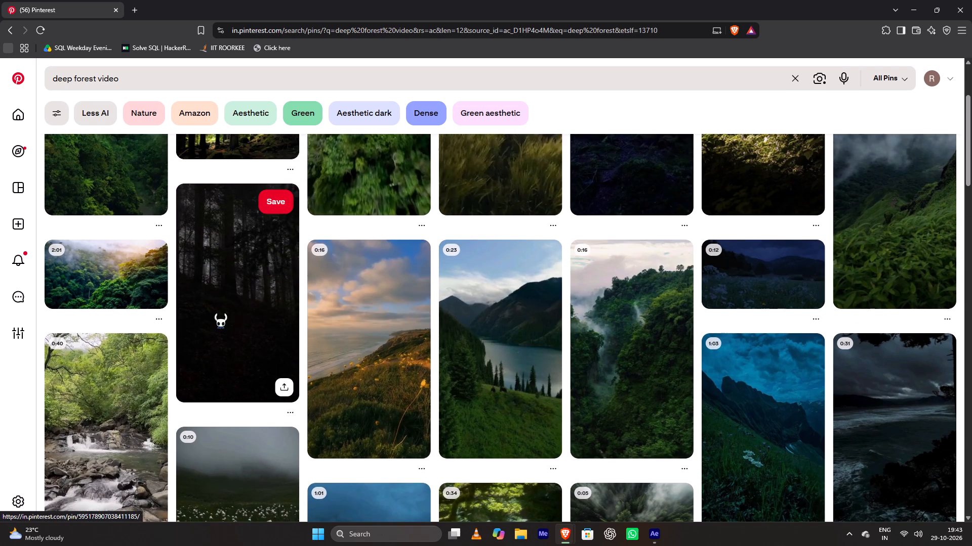
scroll(171, 334, "down", 4)
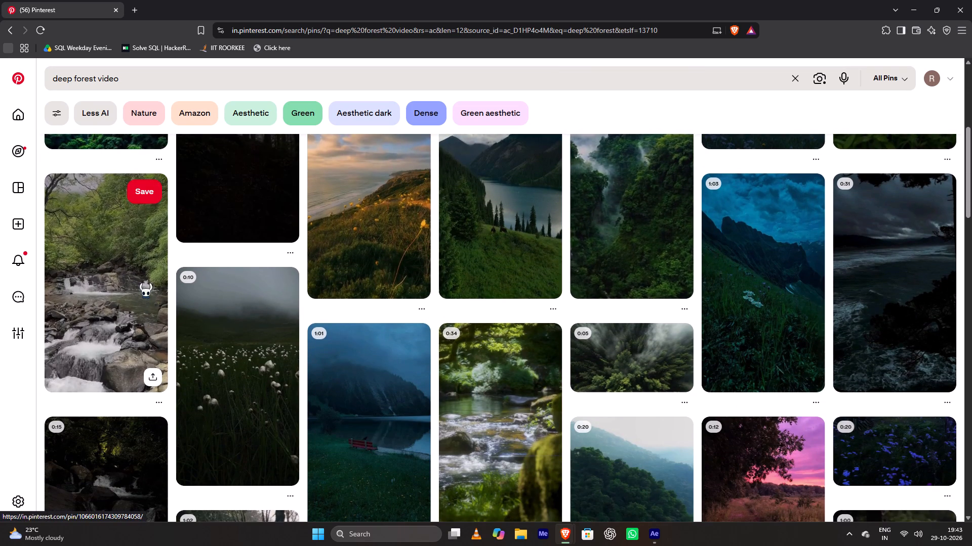
scroll(490, 377, "down", 2)
scroll(644, 393, "down", 2)
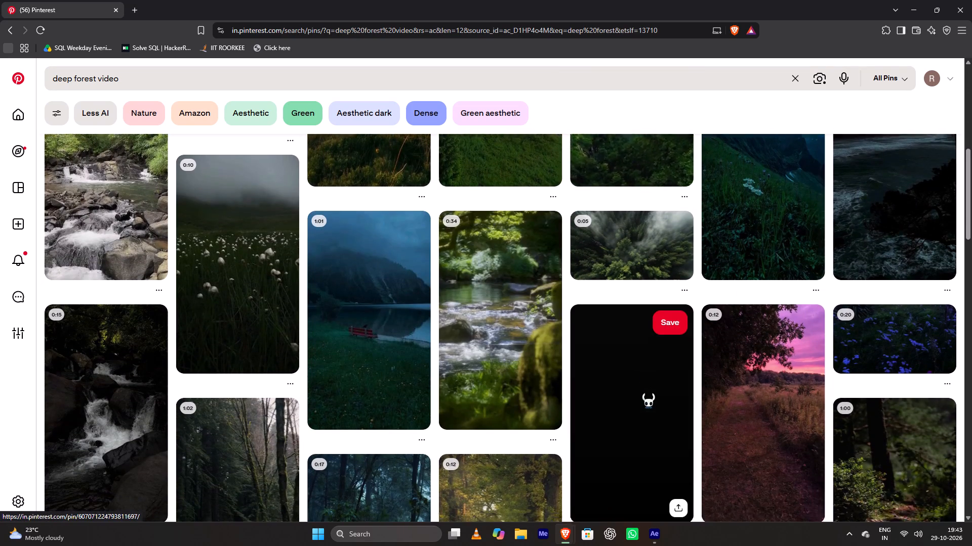
scroll(800, 347, "up", 5)
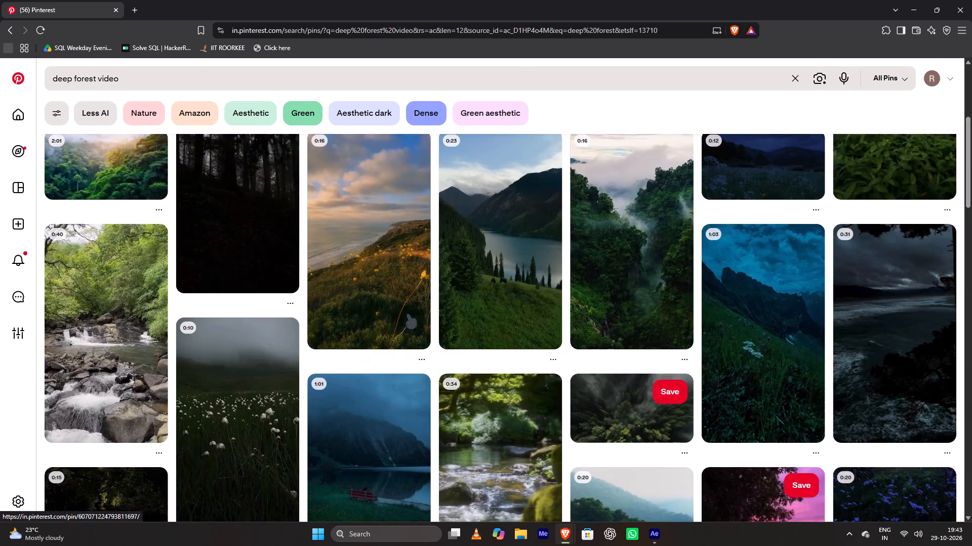
scroll(380, 310, "up", 5)
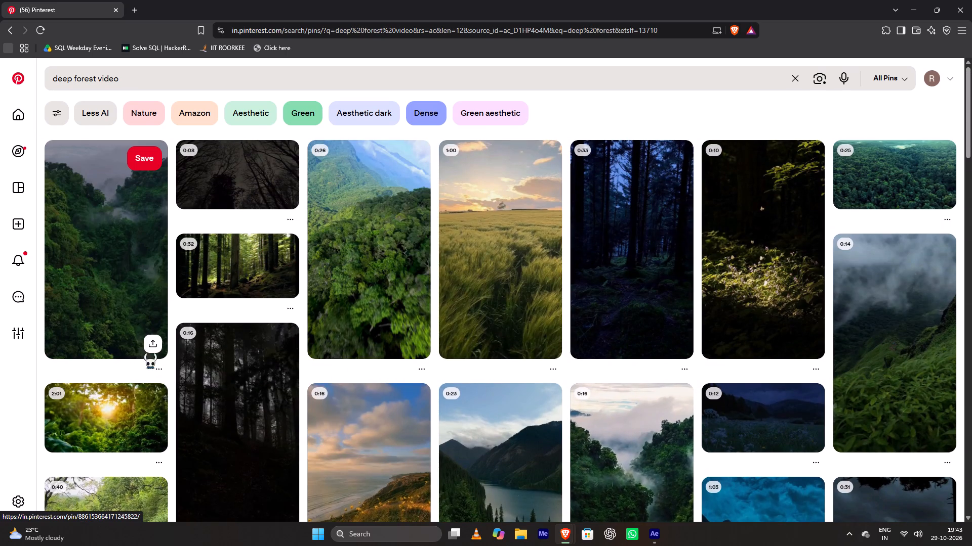
Open the 2:01 Brazilian Amazon rainforest birds video, skim through it and its related pins, and return to the search results.
left_click(104, 432)
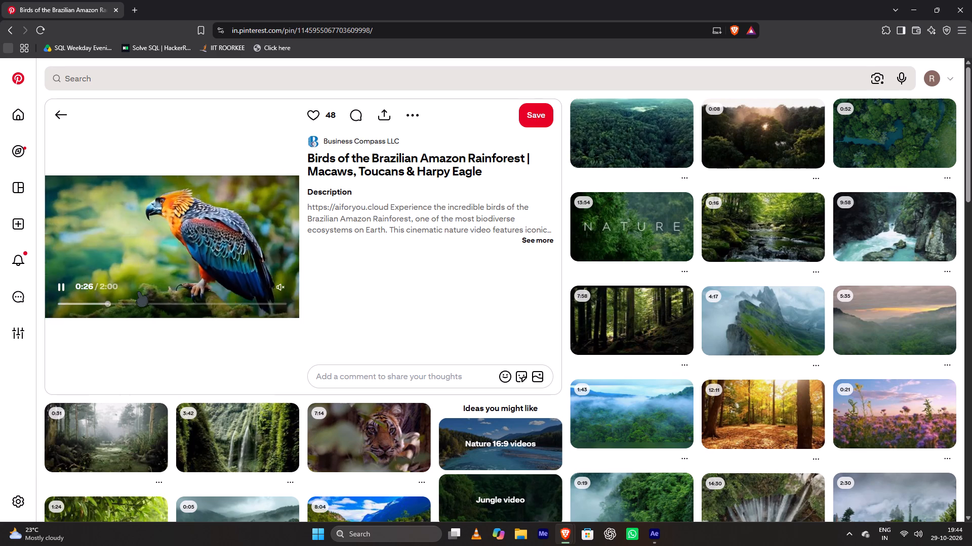
left_click(123, 304)
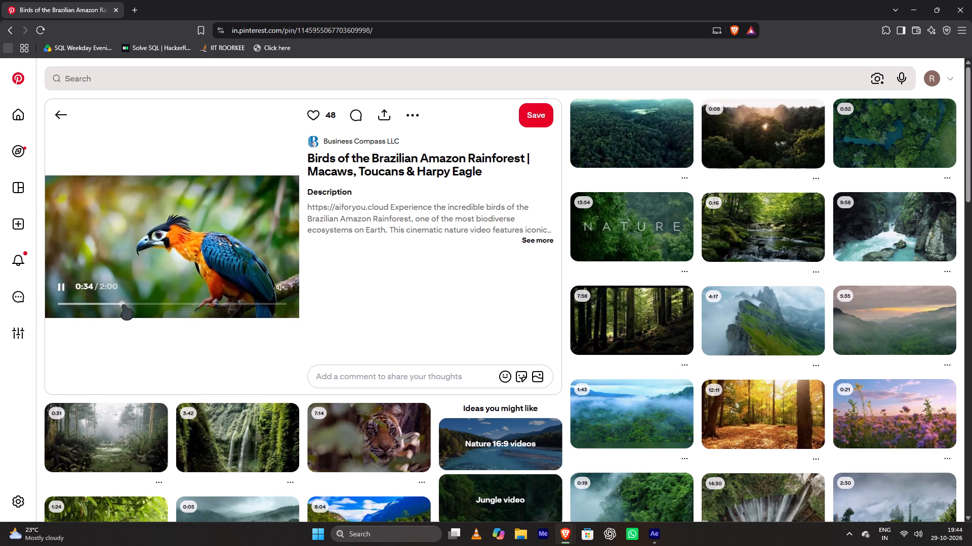
left_click(140, 304)
left_click(161, 304)
left_click(180, 303)
left_click(192, 303)
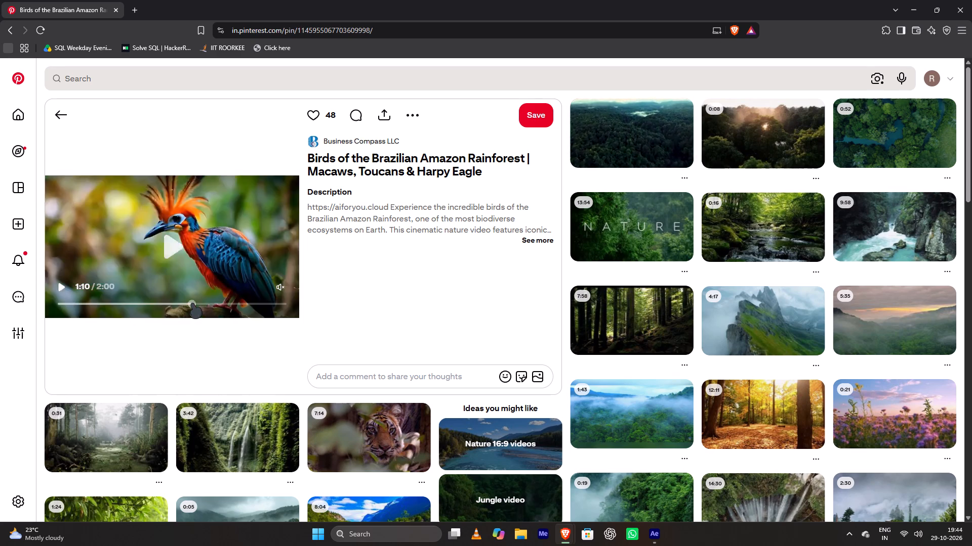
left_click(207, 303)
left_click(240, 303)
left_click(63, 284)
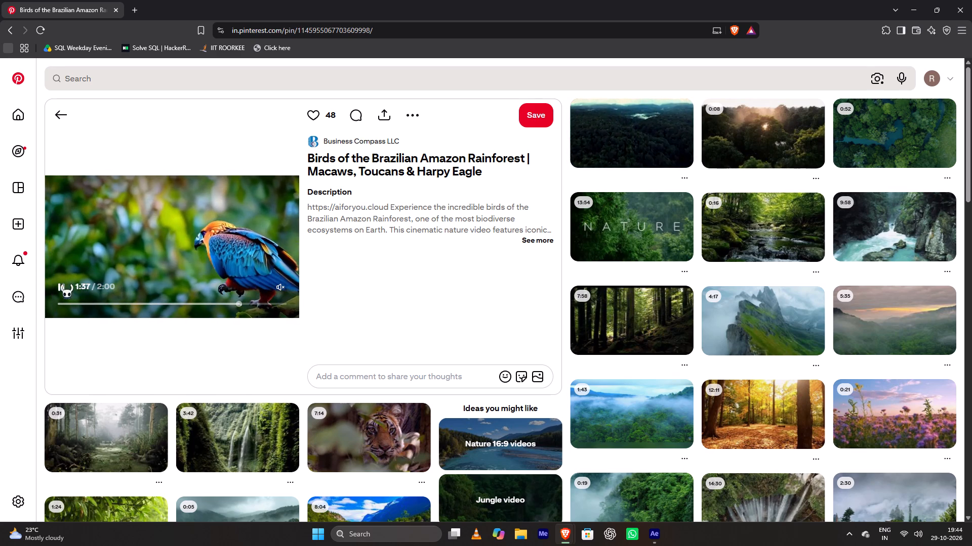
scroll(390, 250, "down", 3)
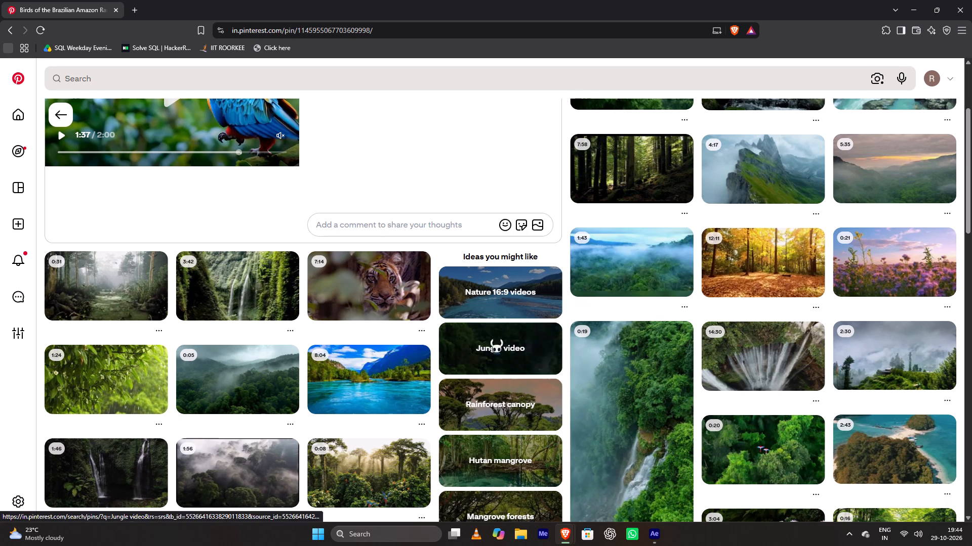
scroll(443, 400, "down", 1)
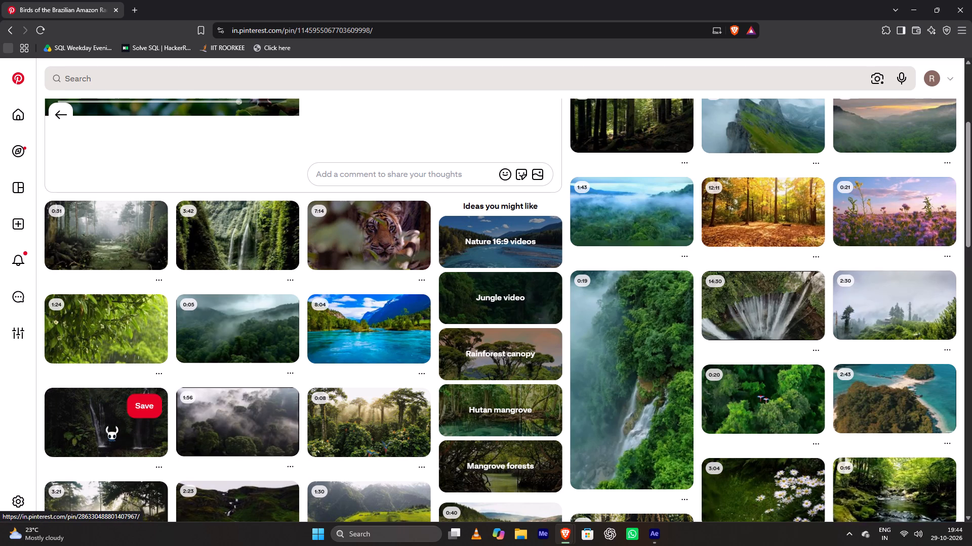
scroll(338, 406, "up", 4)
left_click(12, 24)
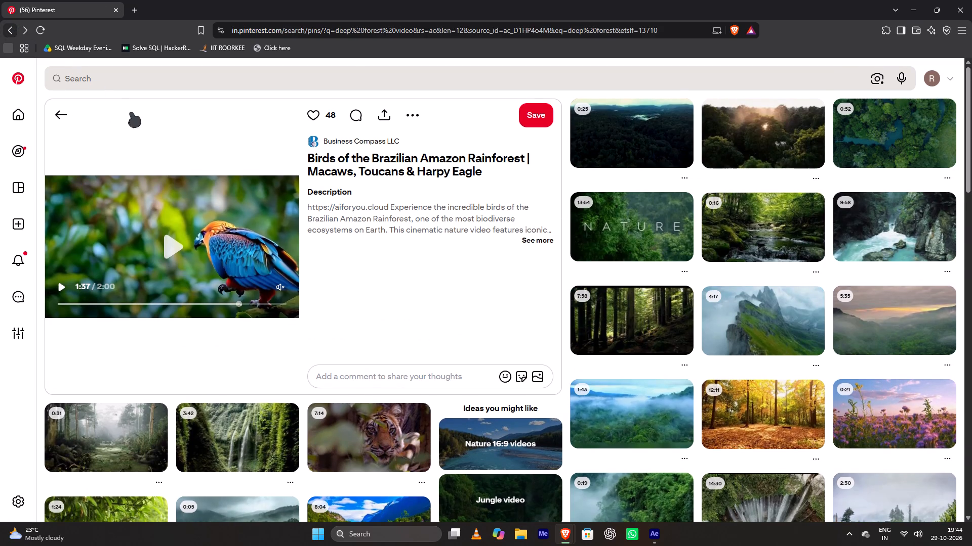
Open the 0:26 aerial green forest video, and from its related pins open the misty jungle waterfall video.
scroll(247, 256, "up", 4)
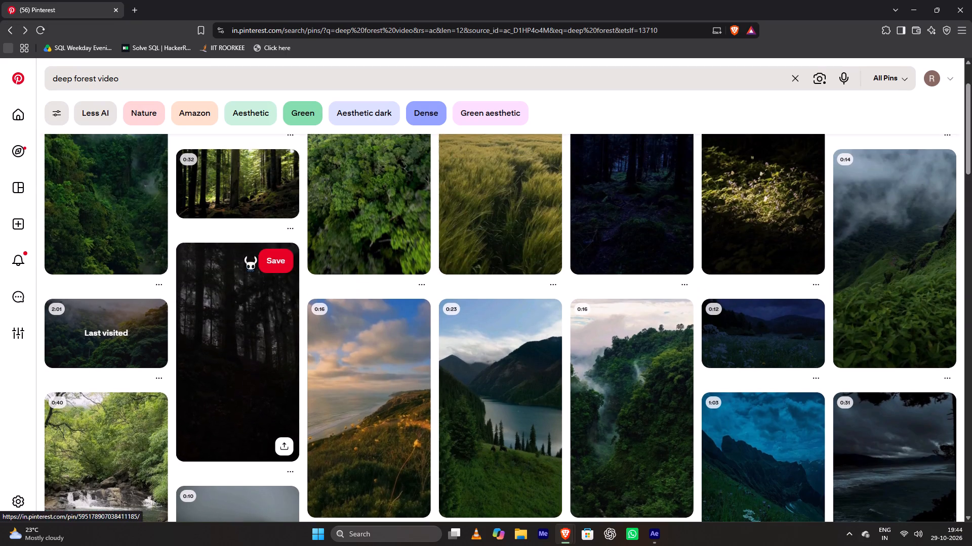
scroll(247, 256, "up", 4)
left_click(365, 260)
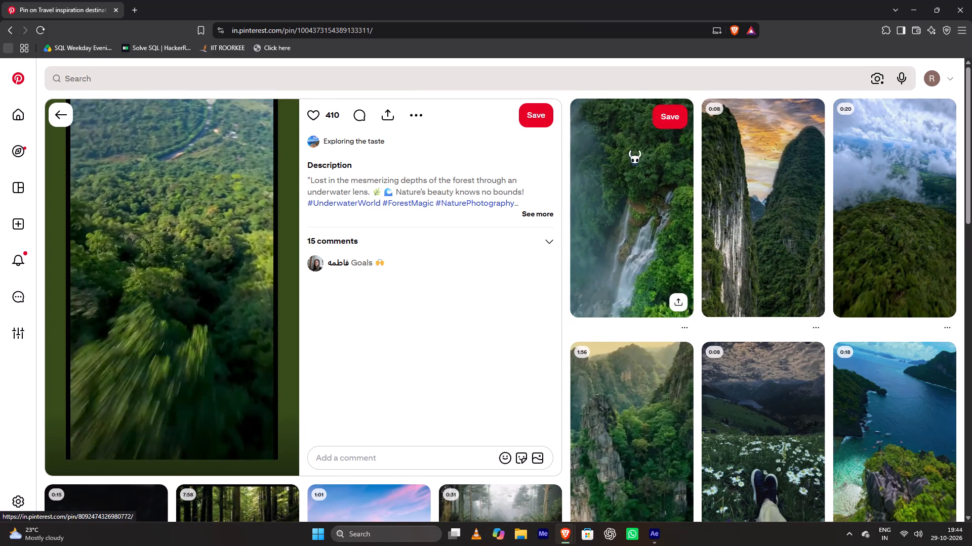
left_click(631, 150)
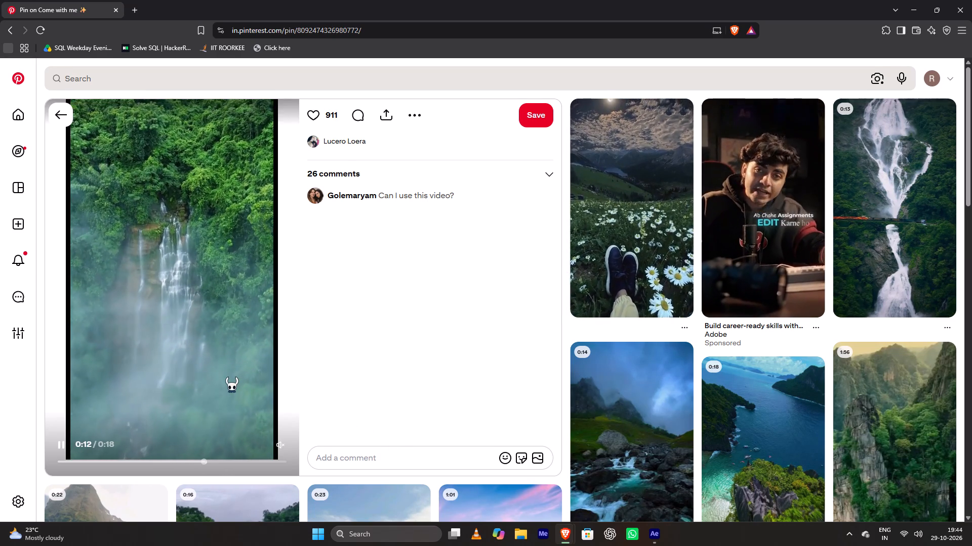
Copy the share link of the jungle waterfall video pin.
left_click(418, 109)
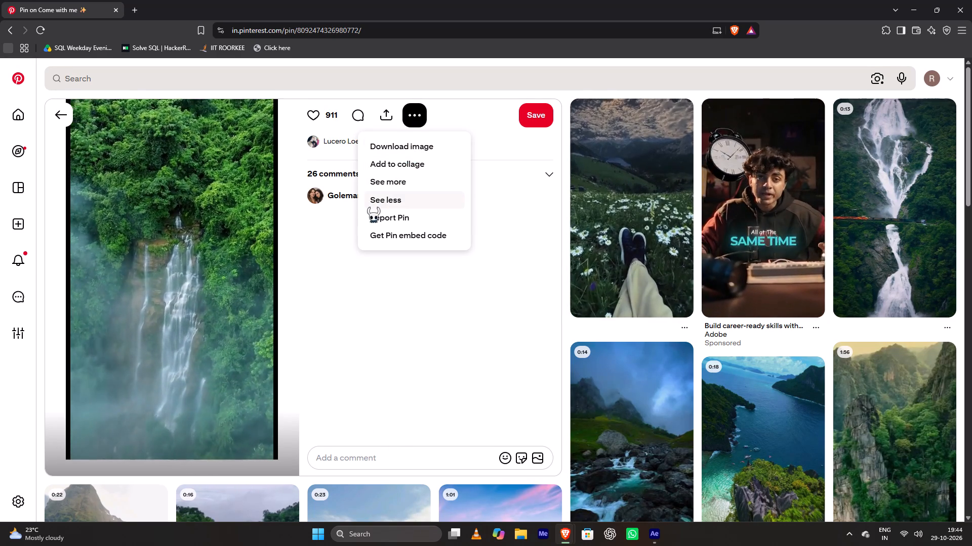
left_click(263, 266)
left_click(380, 118)
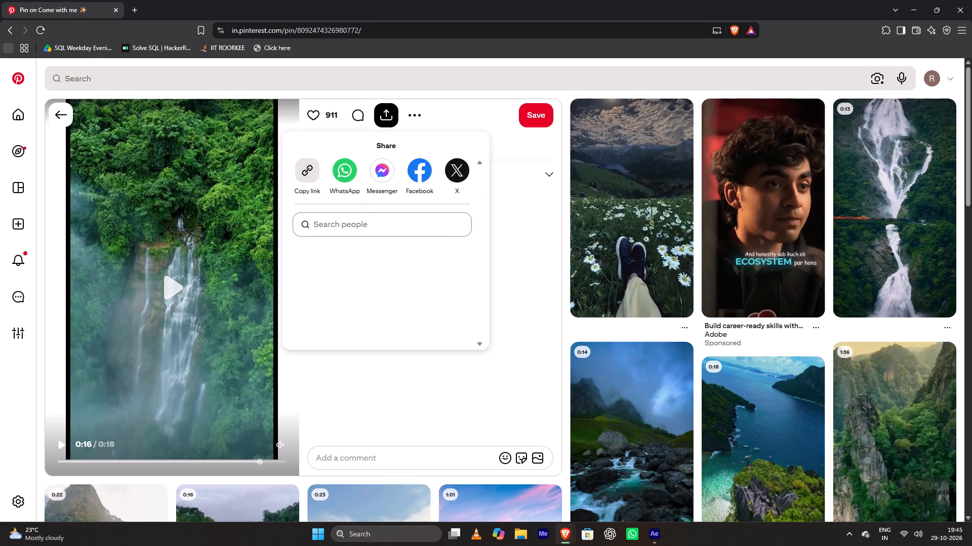
left_click(323, 175)
left_click(312, 174)
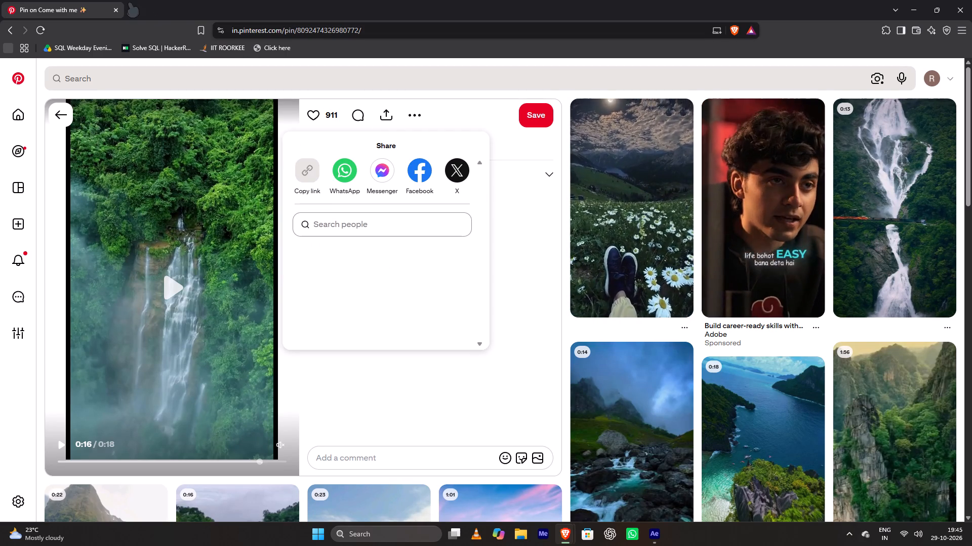
In a new tab, search for "pin video download hd", open the KlickPin downloader and activate its Pinterest URL field.
left_click(129, 2)
type("pin video")
left_click(264, 71)
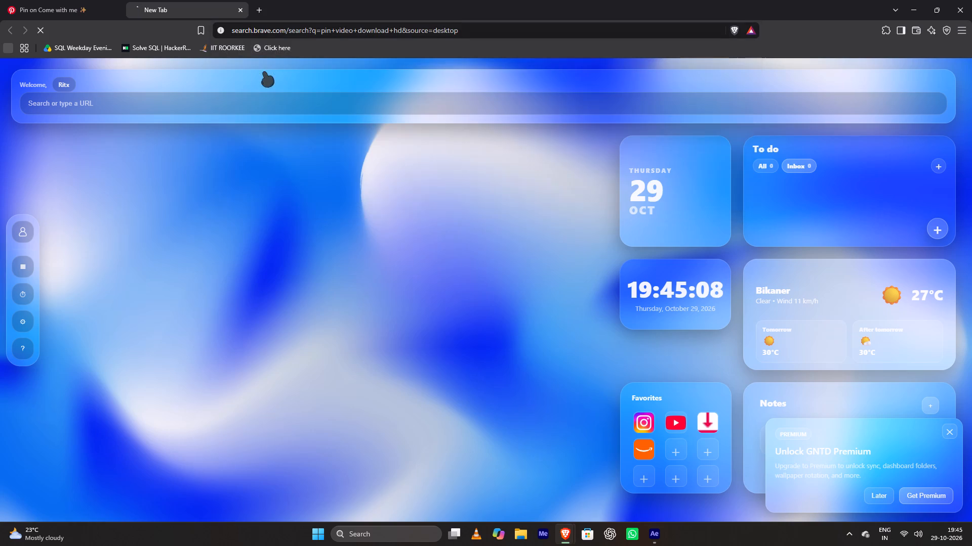
left_click(187, 165)
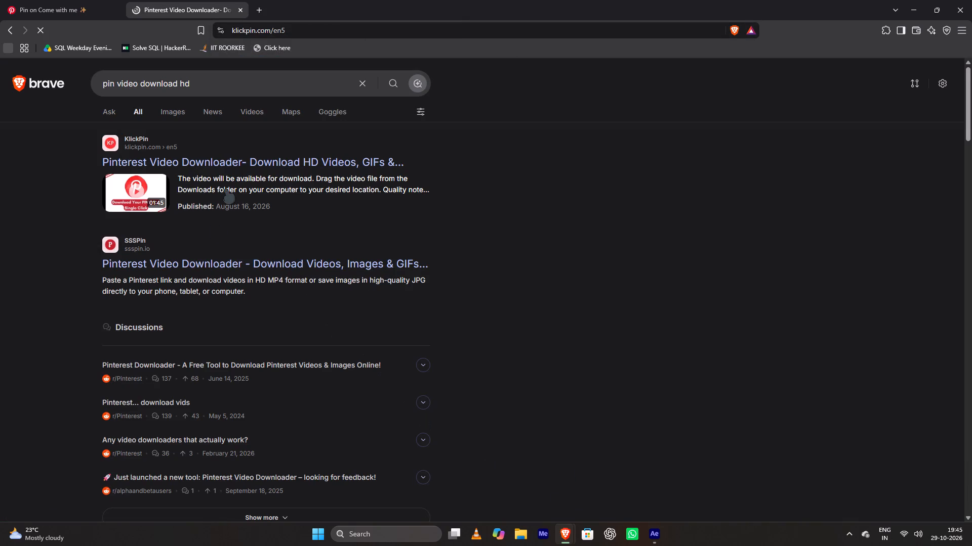
left_click(260, 197)
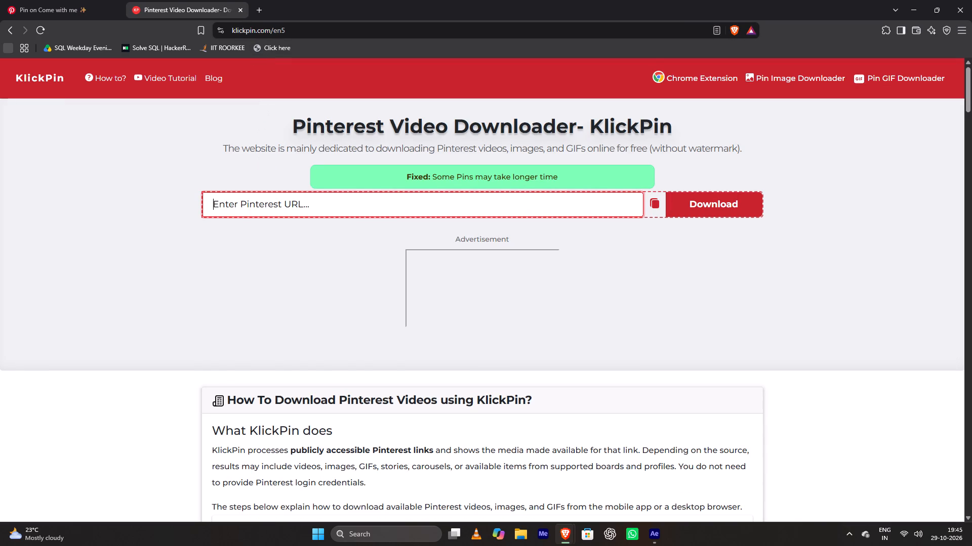
Submit the copied jungle waterfall pin link to KlickPin, save the MP4 video in the Downloads folder, and check its progress.
key("ctrl+v")
left_click(705, 208)
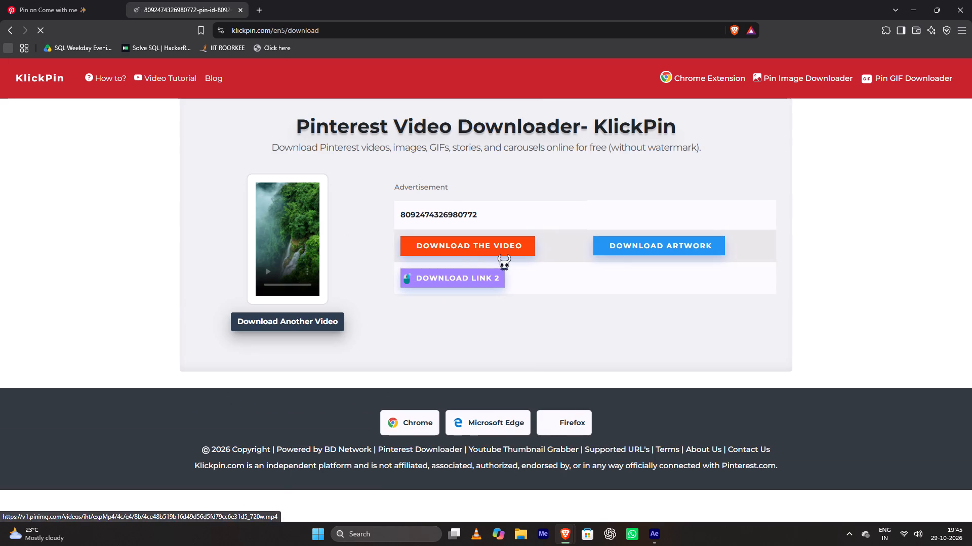
left_click(475, 327)
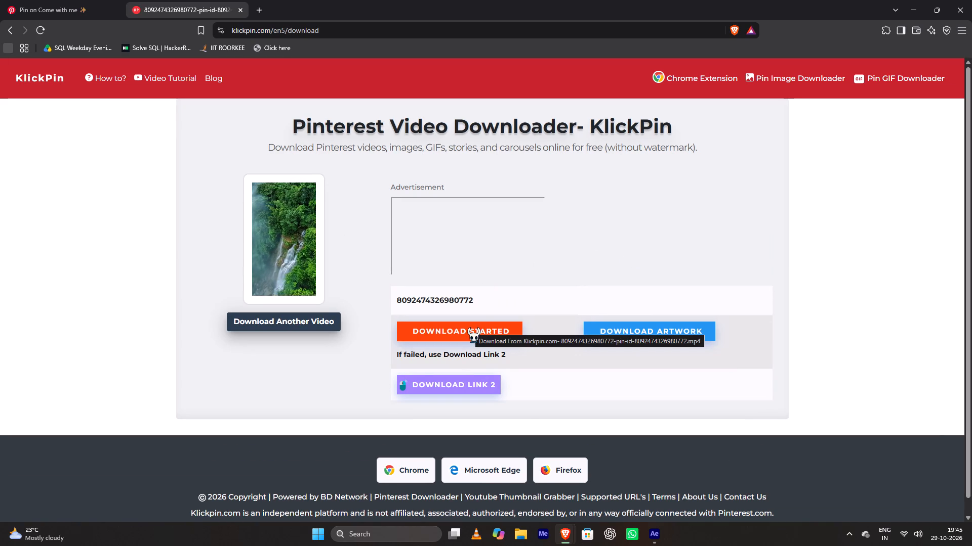
left_click(470, 327)
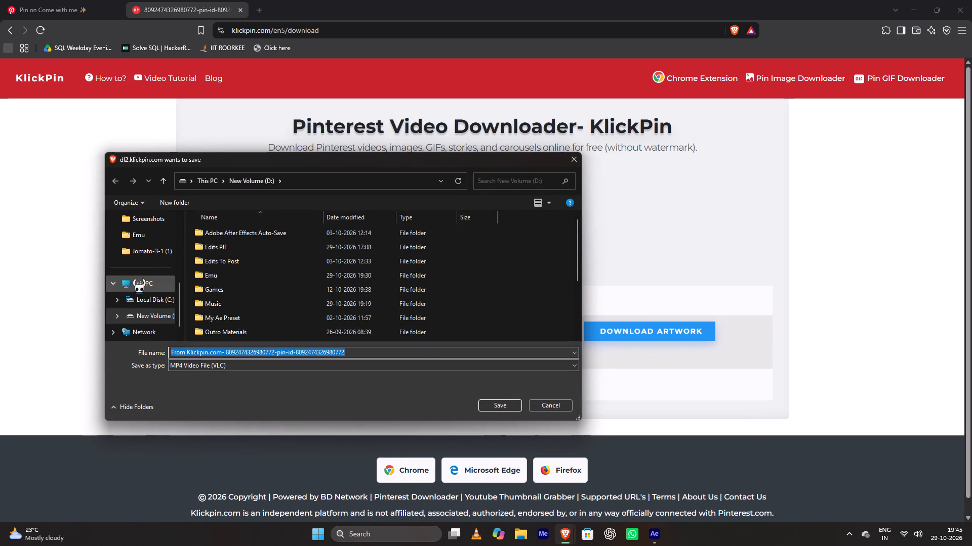
scroll(133, 272, "up", 4)
left_click(146, 306)
left_click(490, 401)
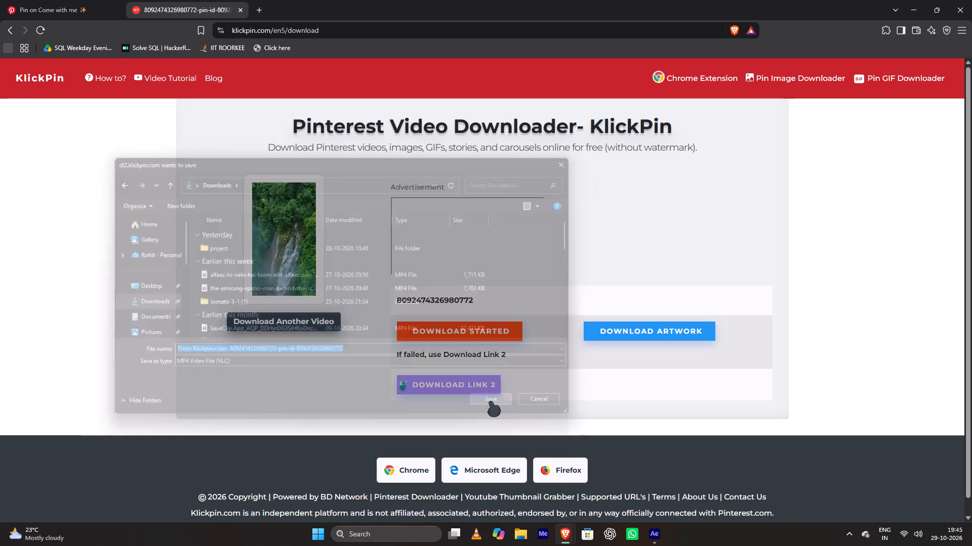
left_click(883, 32)
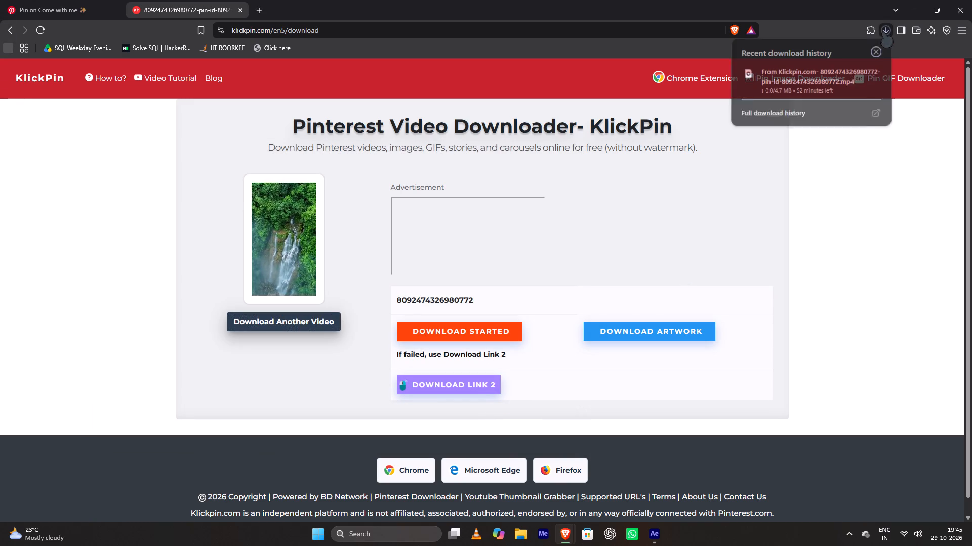
Open Instagram in a new tab and go to the direct messages inbox, checking the video download's progress meanwhile.
left_click(258, 14)
left_click(652, 424)
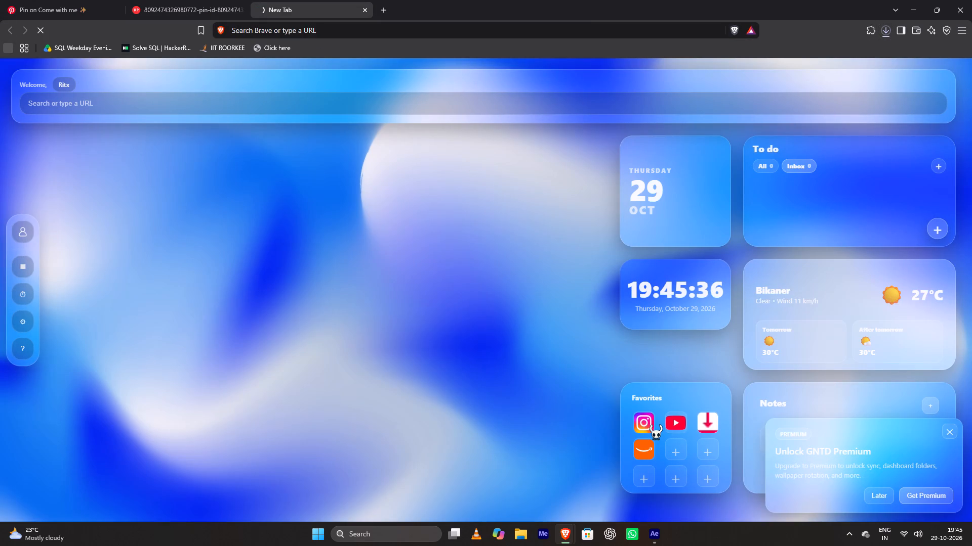
left_click(889, 29)
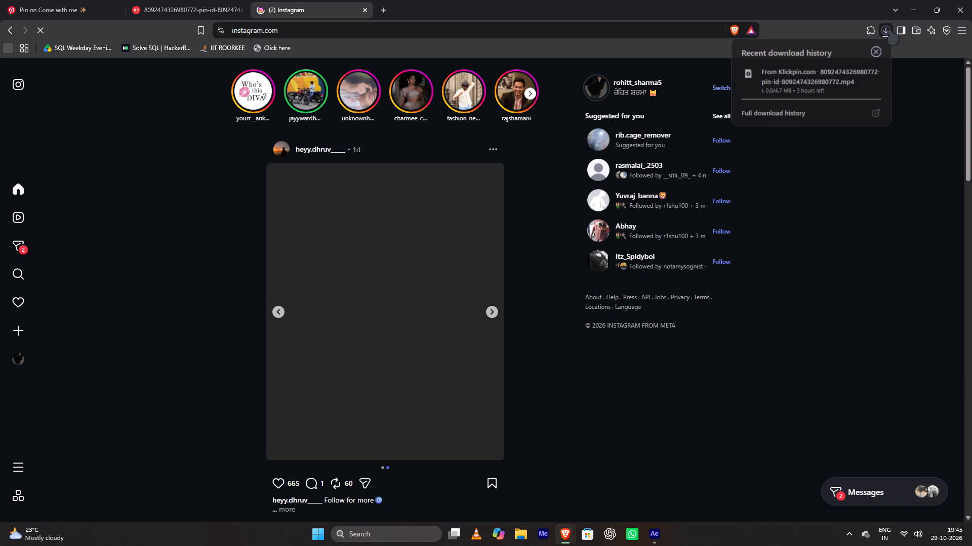
left_click(719, 0)
left_click(14, 244)
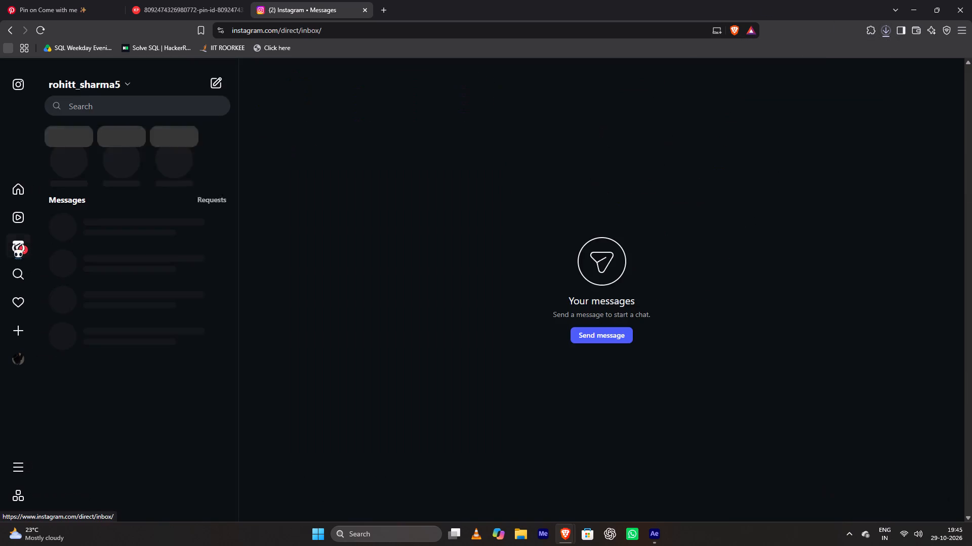